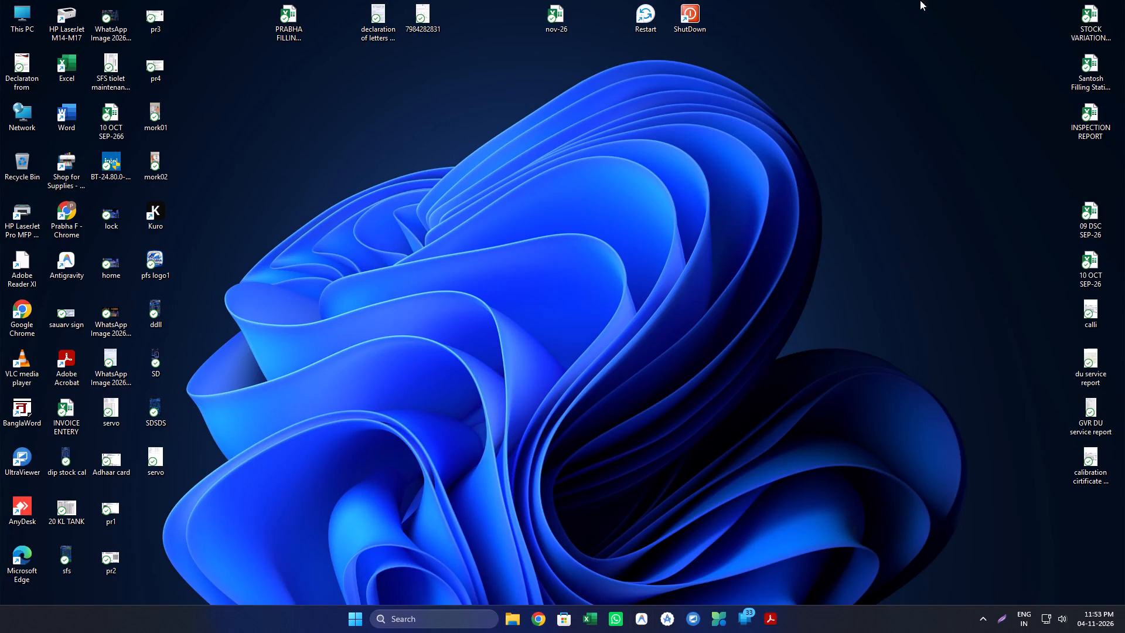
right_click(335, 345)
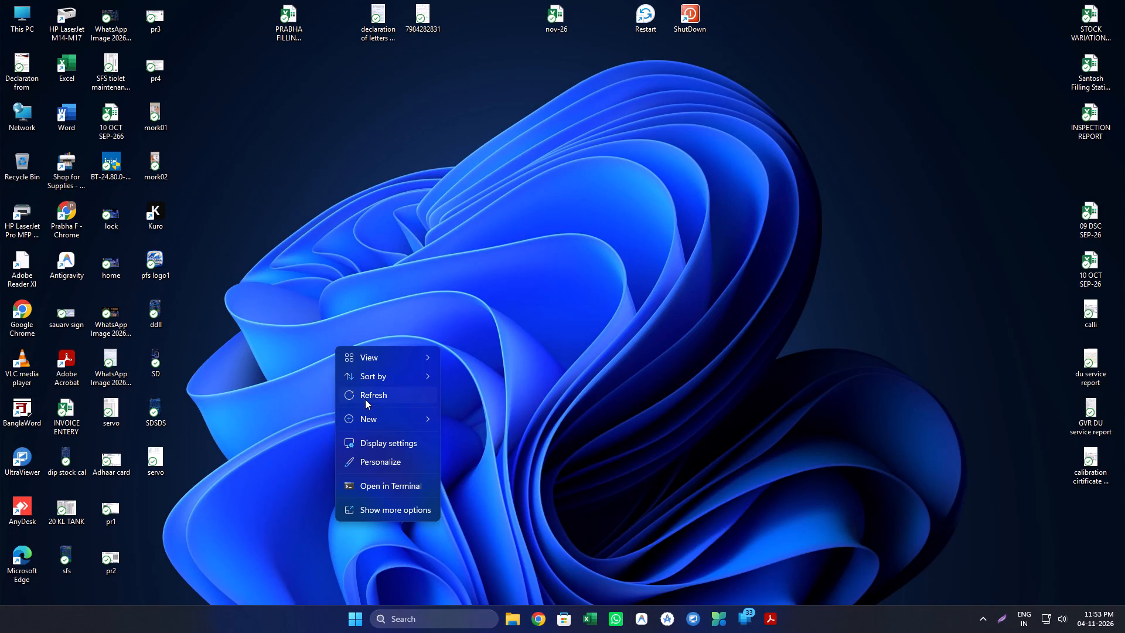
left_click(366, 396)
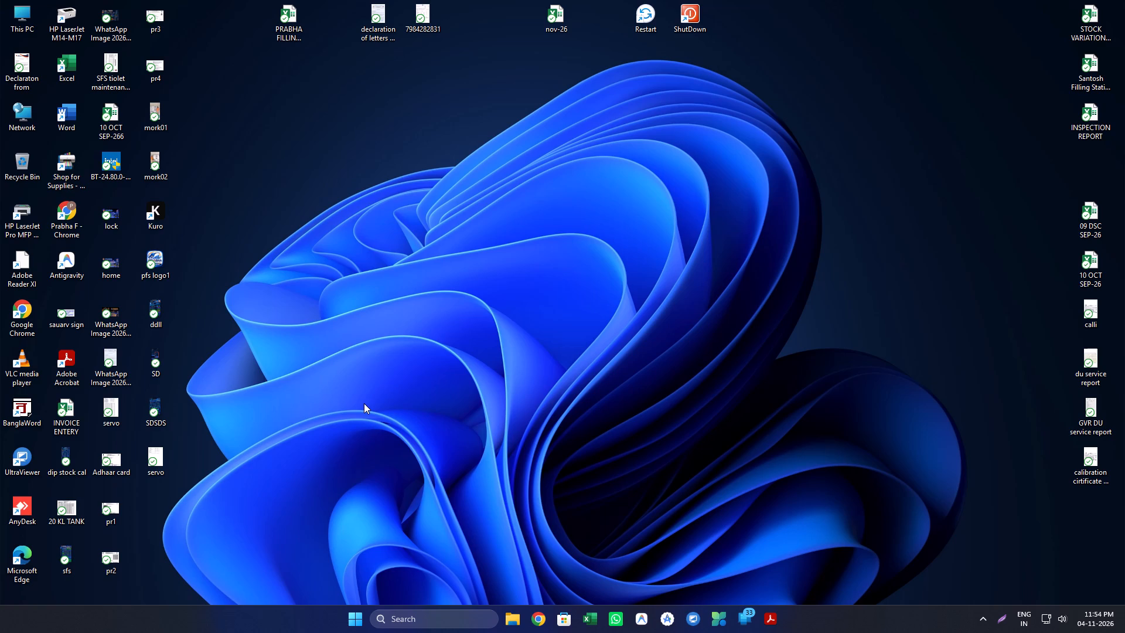
Open the nov-26 workbook from the desktop.
double_click(568, 22)
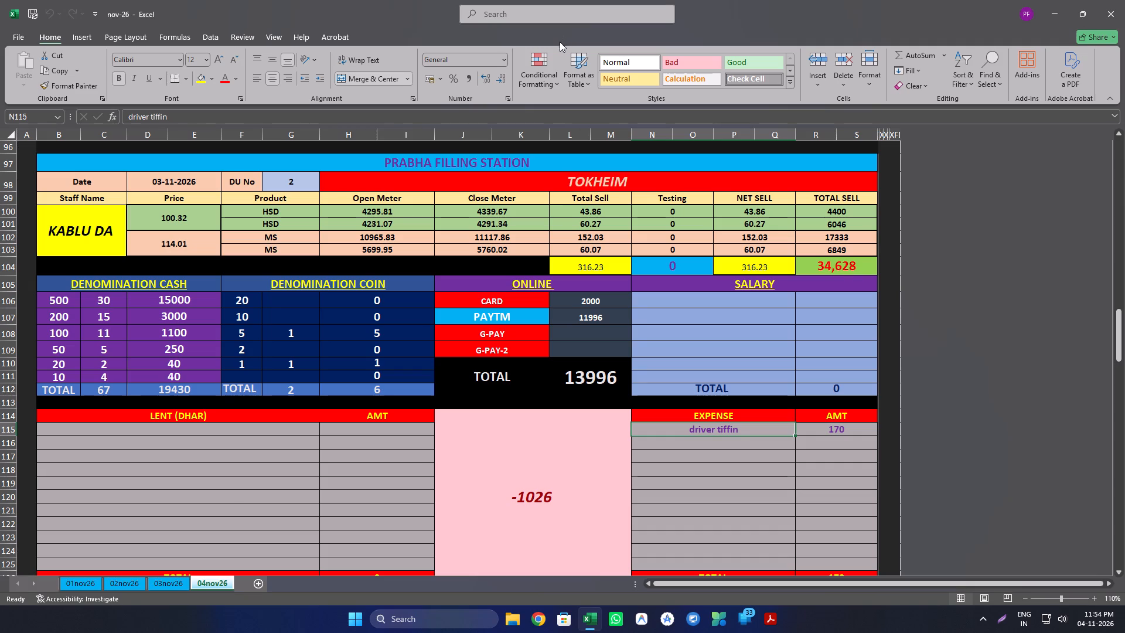
Copy the PAYTM amount cell's formatting onto the G-PAY-2 amount cell in the GILBARCO block of the 04nov26 sheet.
scroll(663, 326, "down", 5)
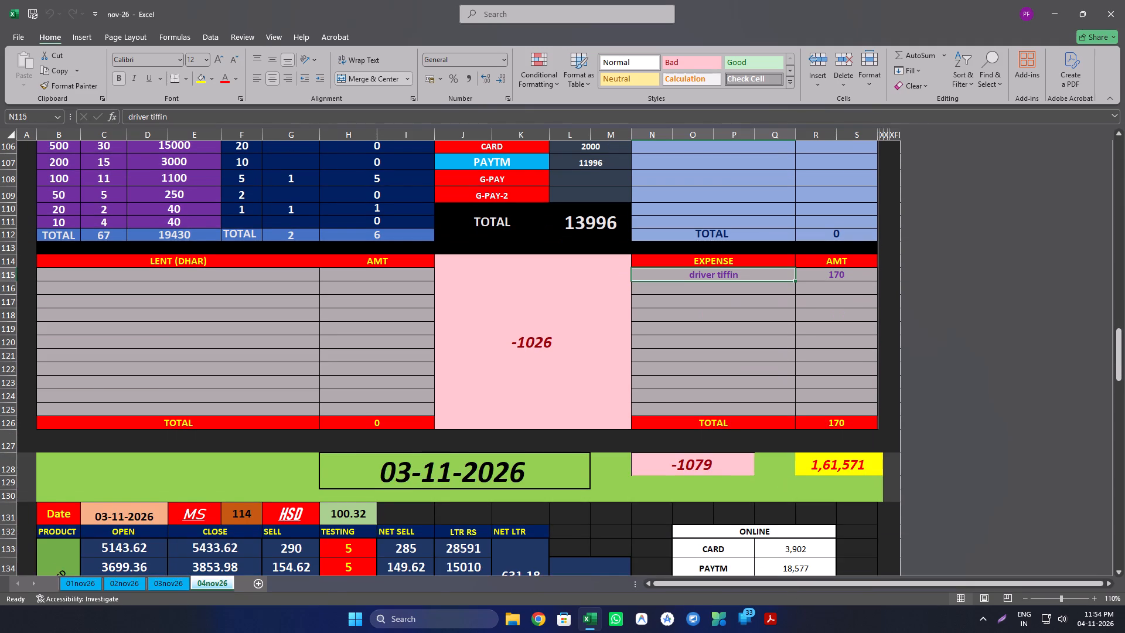
scroll(663, 326, "down", 2)
scroll(664, 324, "up", 9)
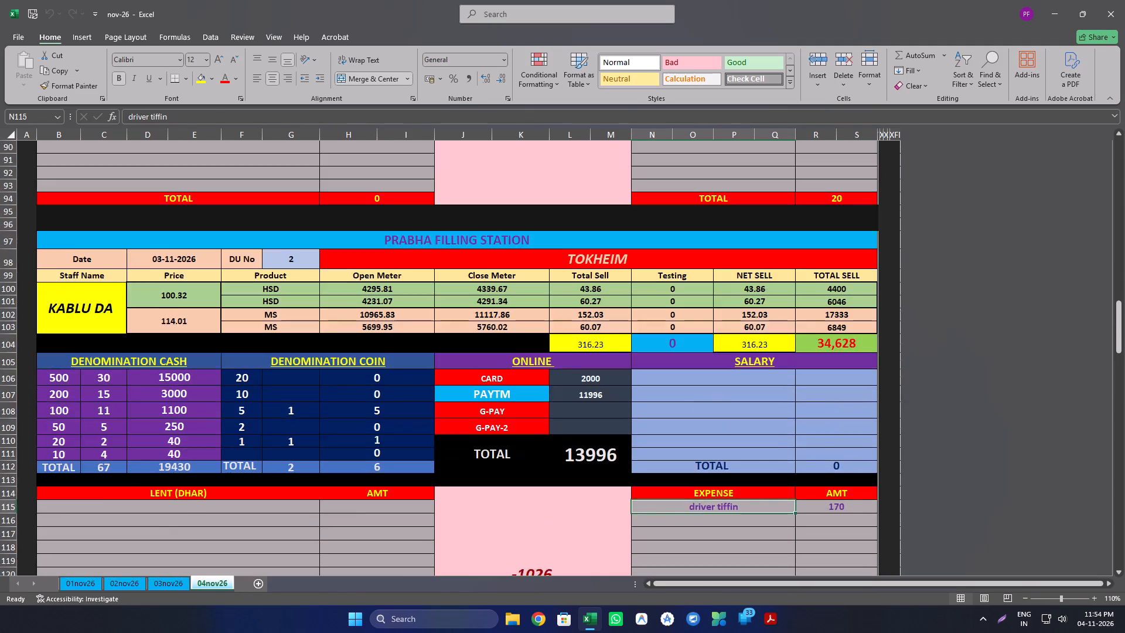
scroll(665, 321, "up", 11)
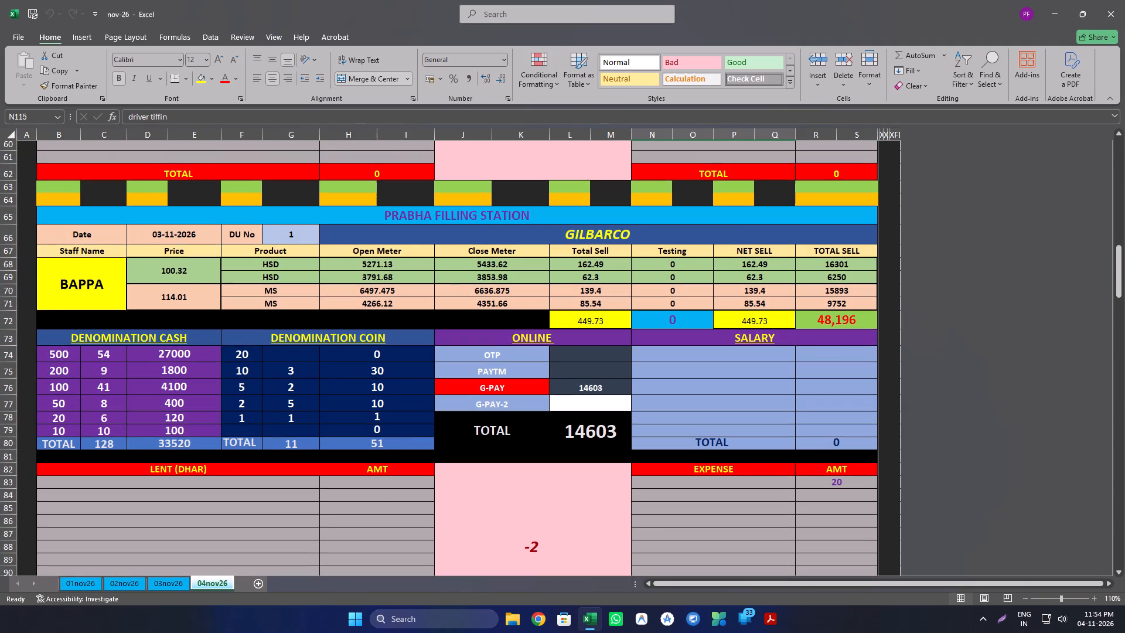
left_click(569, 382)
left_click(572, 375)
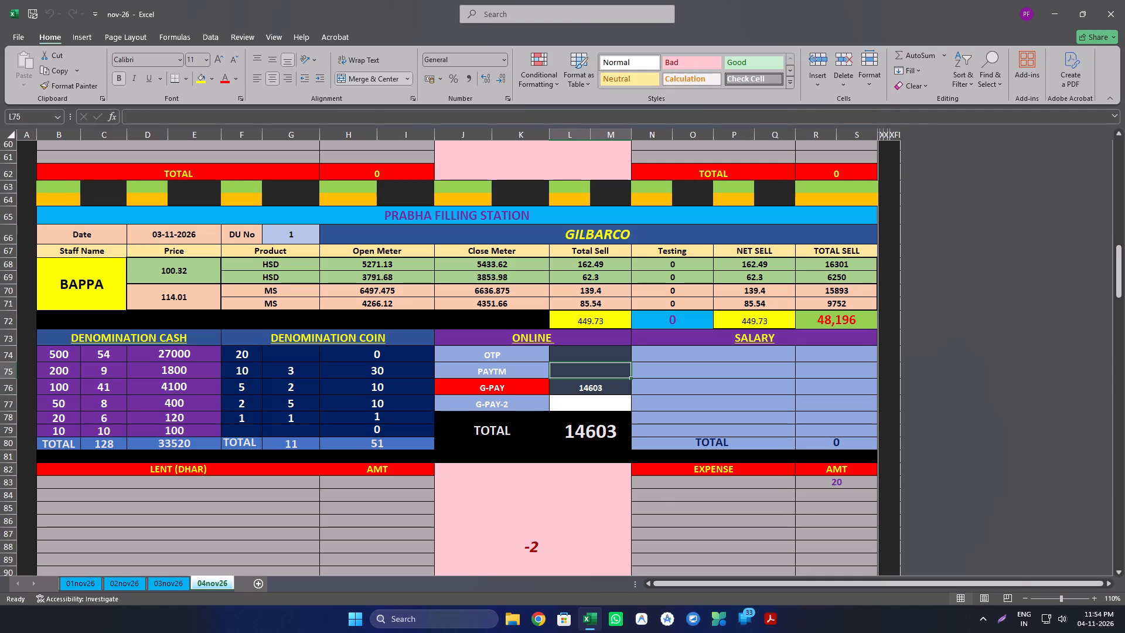
left_click(88, 85)
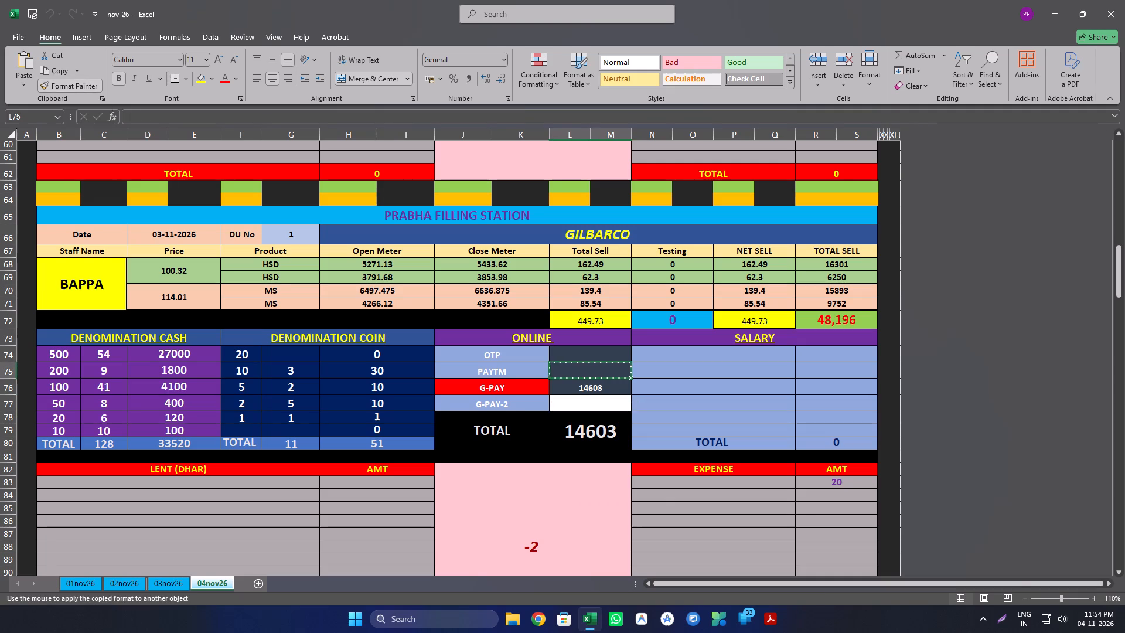
left_click(576, 403)
left_click(594, 373)
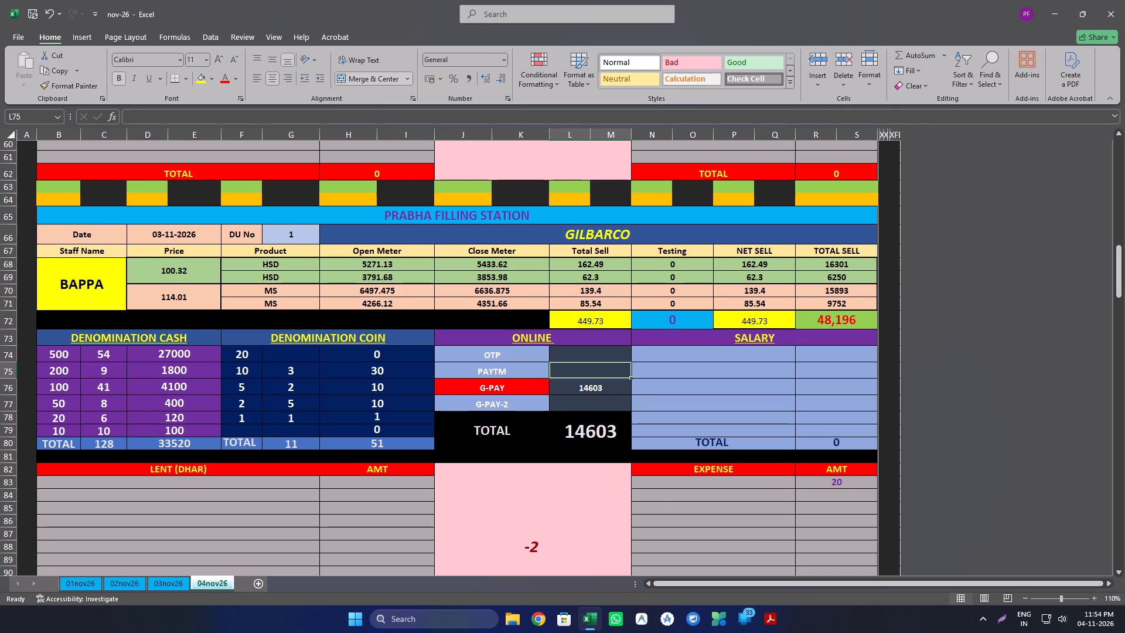
Middle-align the G-PAY amount in the GILBARCO block's ONLINE section and increase its font size to 12.
left_click(575, 389)
left_click(270, 59)
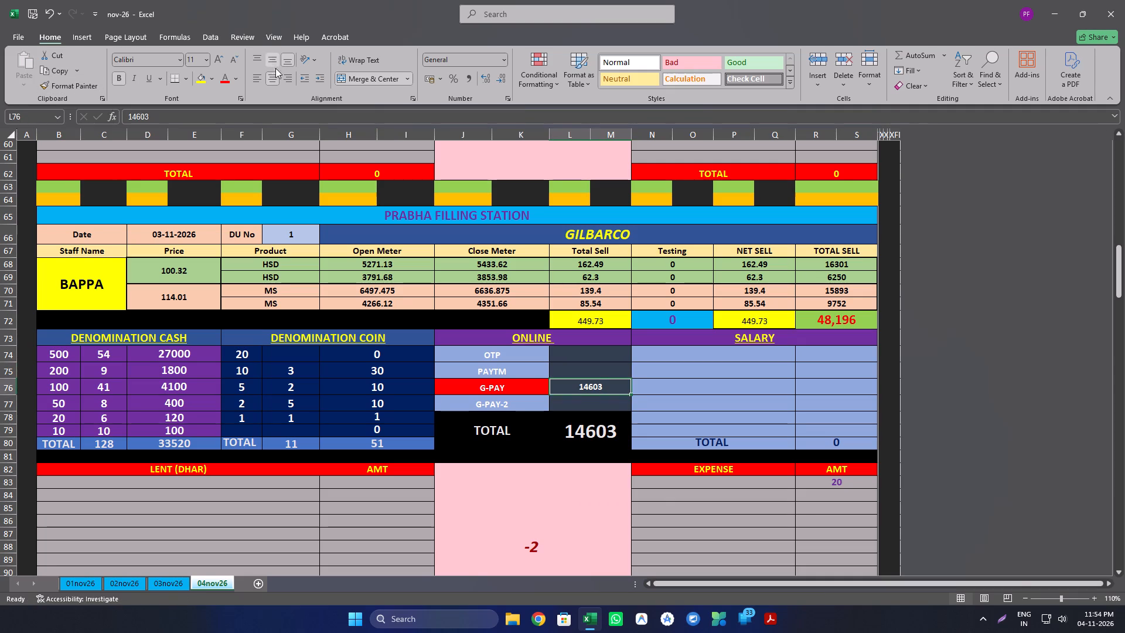
left_click(220, 63)
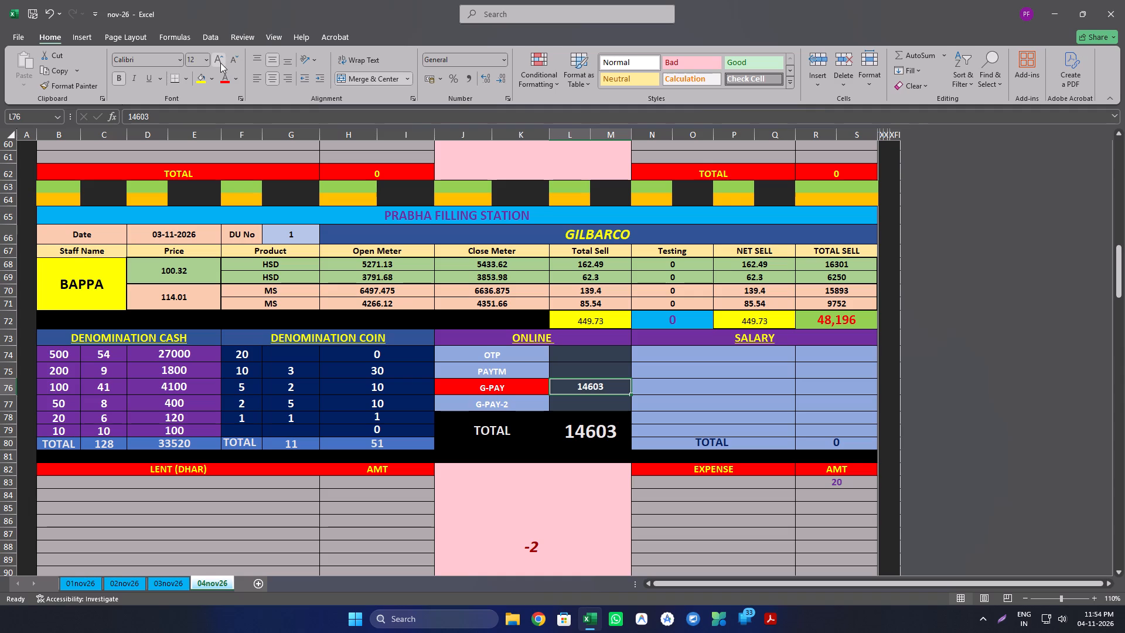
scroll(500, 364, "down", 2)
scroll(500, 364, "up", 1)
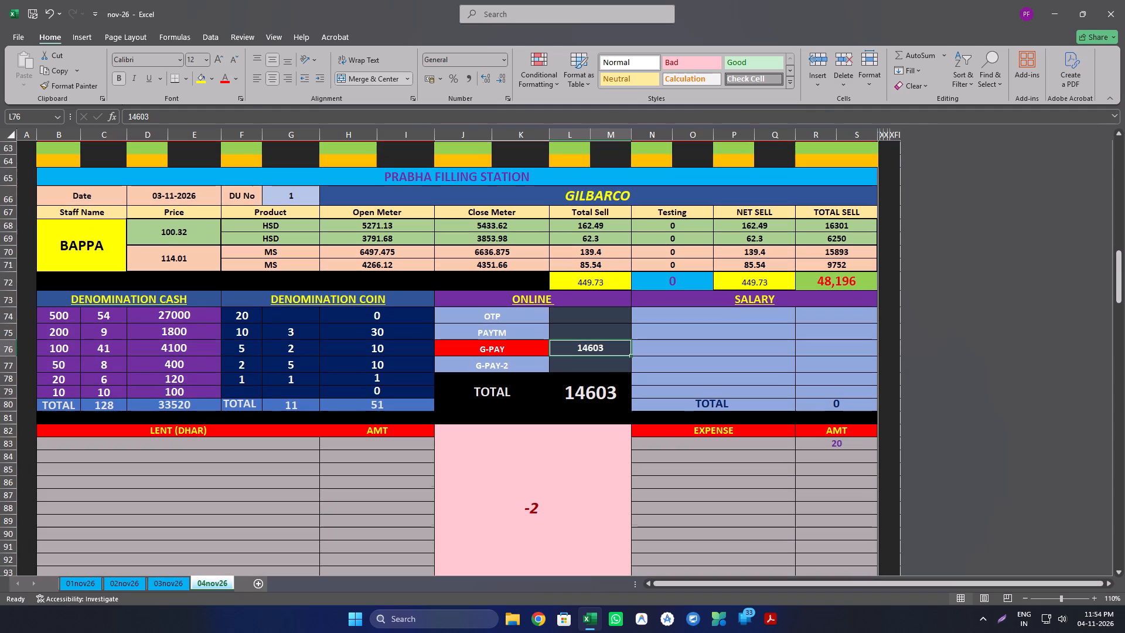
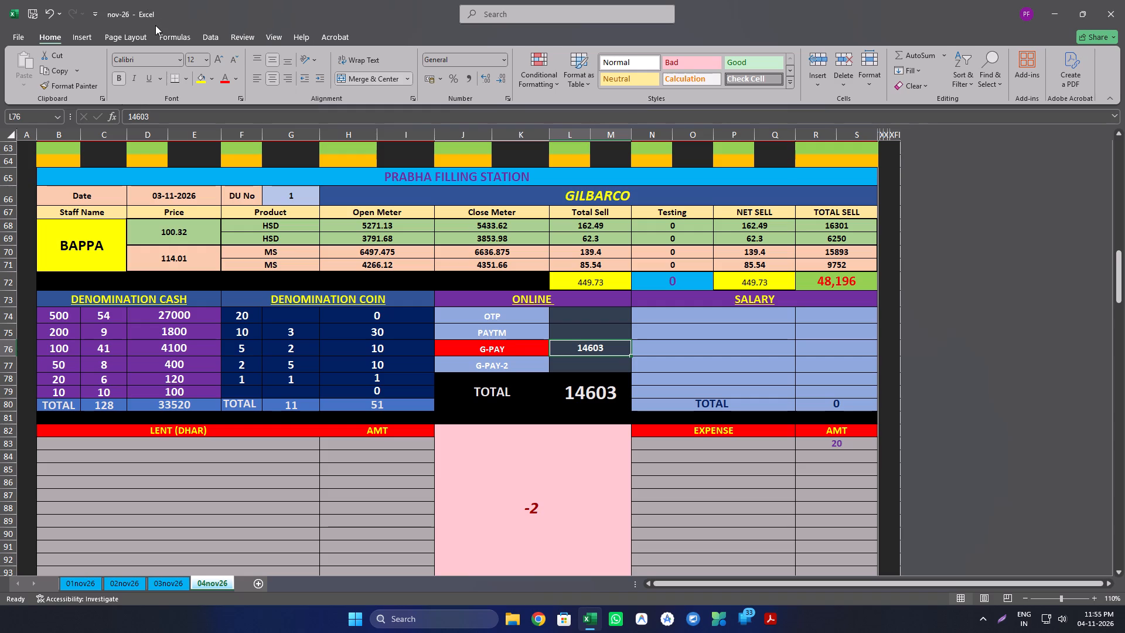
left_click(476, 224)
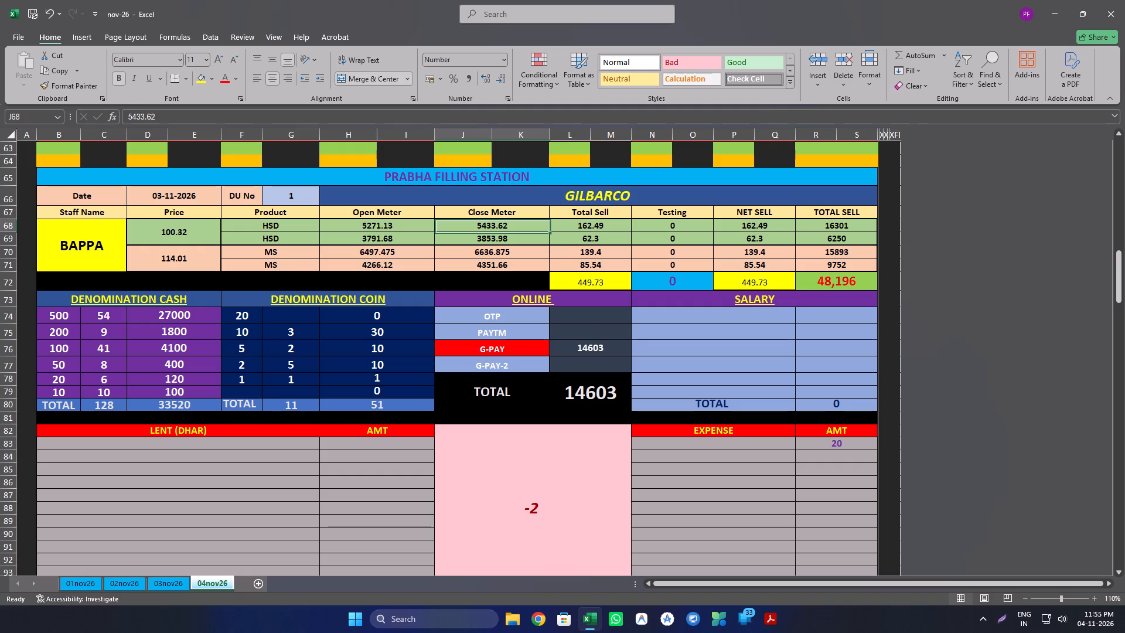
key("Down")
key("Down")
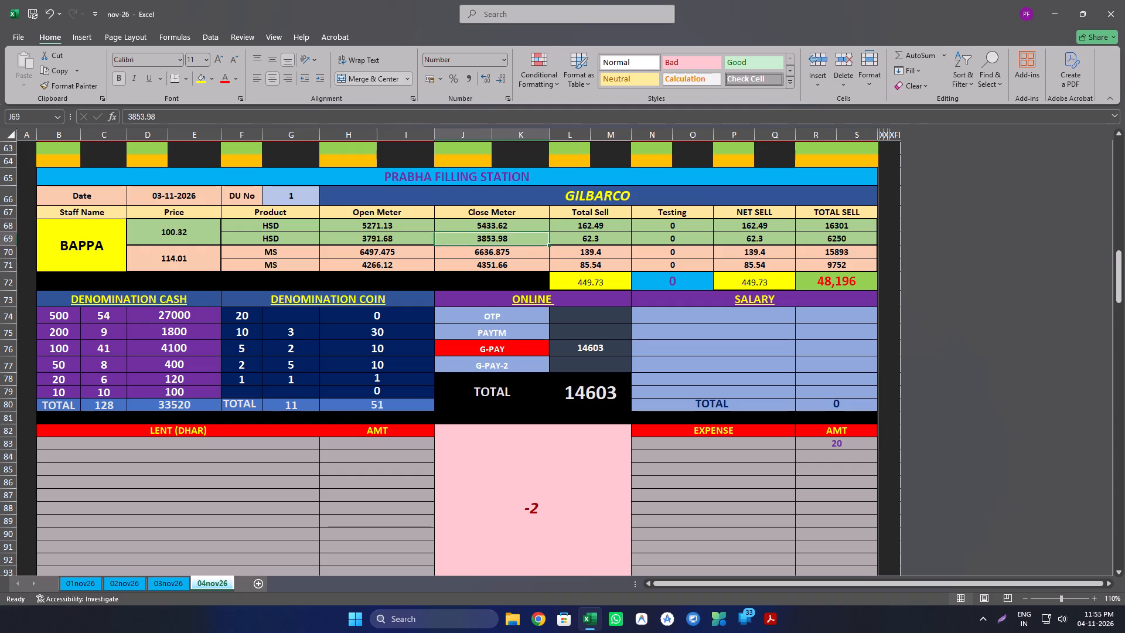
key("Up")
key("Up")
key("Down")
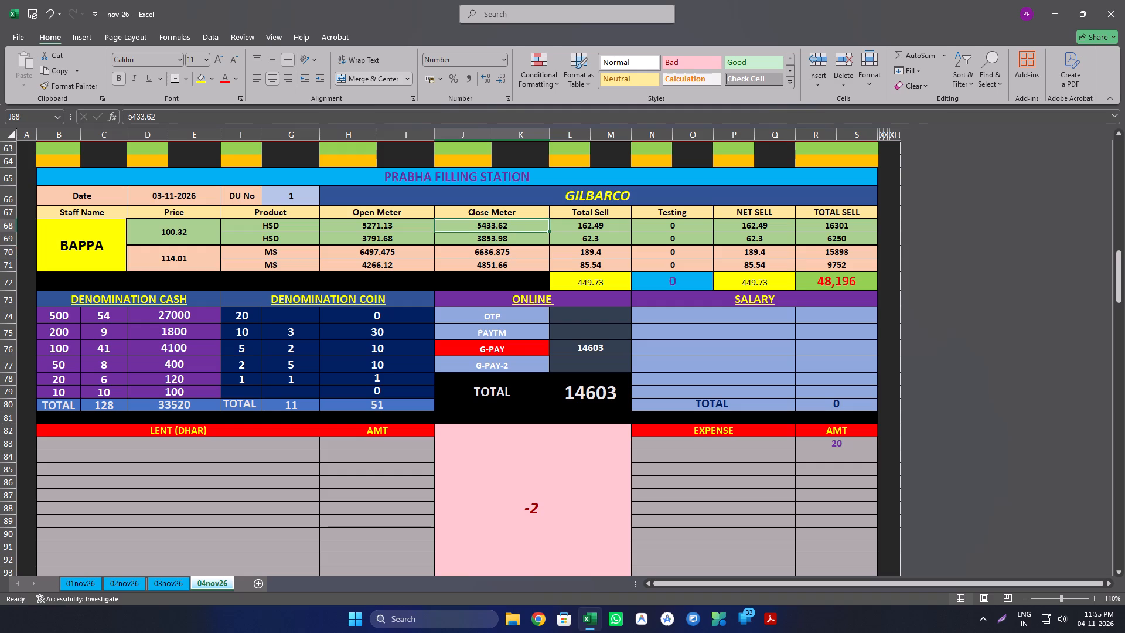
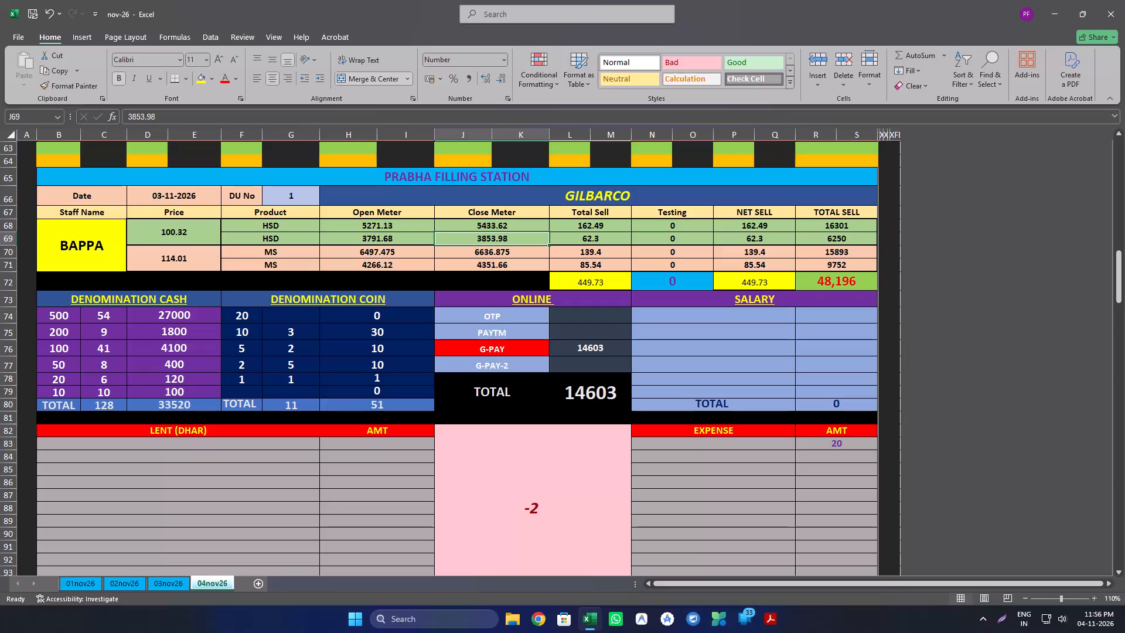
Enter the TOKHEIM block's two HSD close meter readings as 4339.67 and 4291.34.
scroll(442, 279, "down", 2)
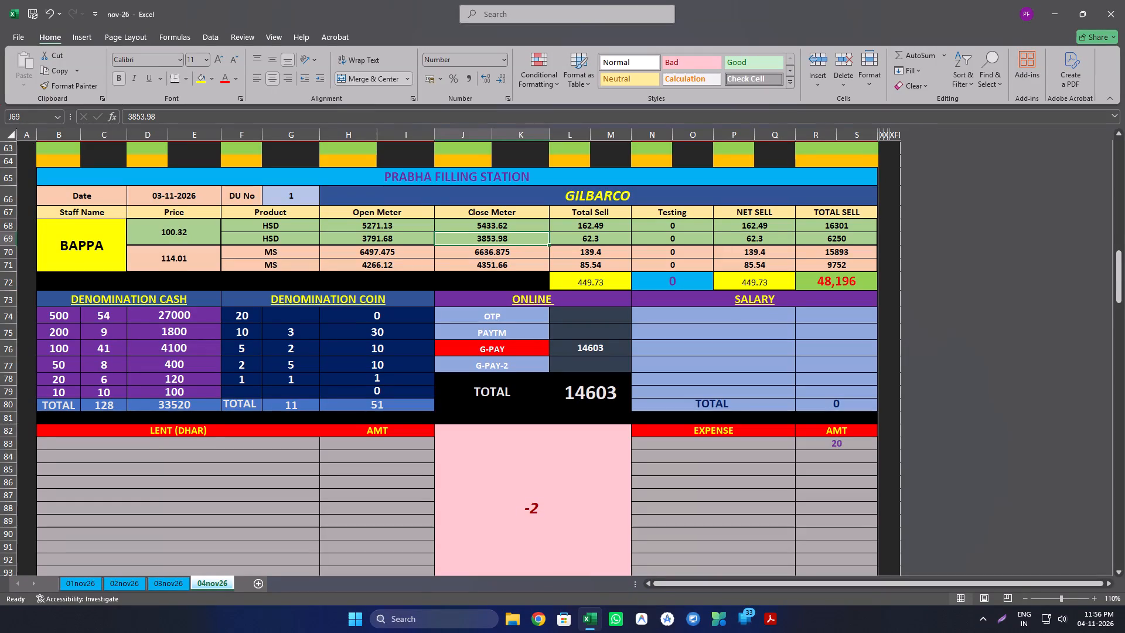
scroll(443, 279, "down", 9)
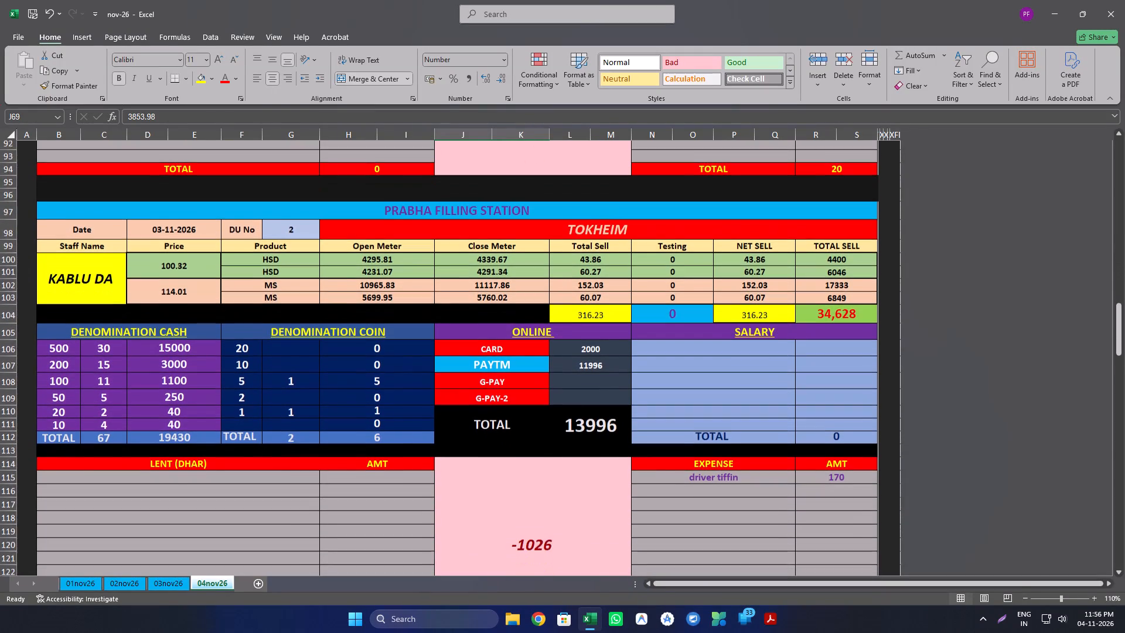
left_click(475, 253)
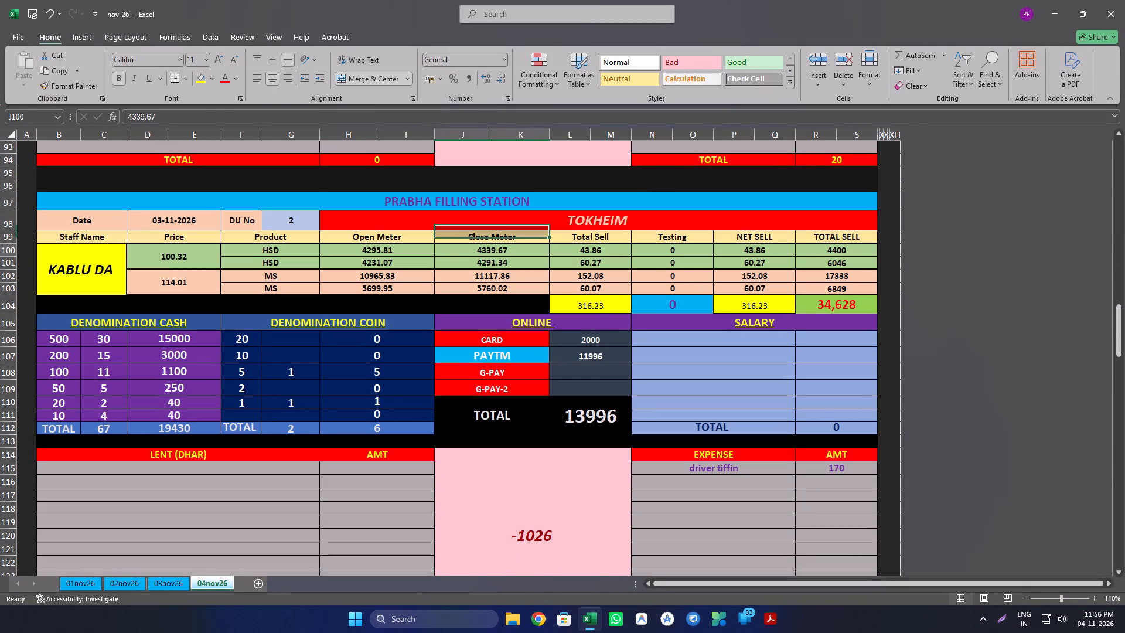
type("4339")
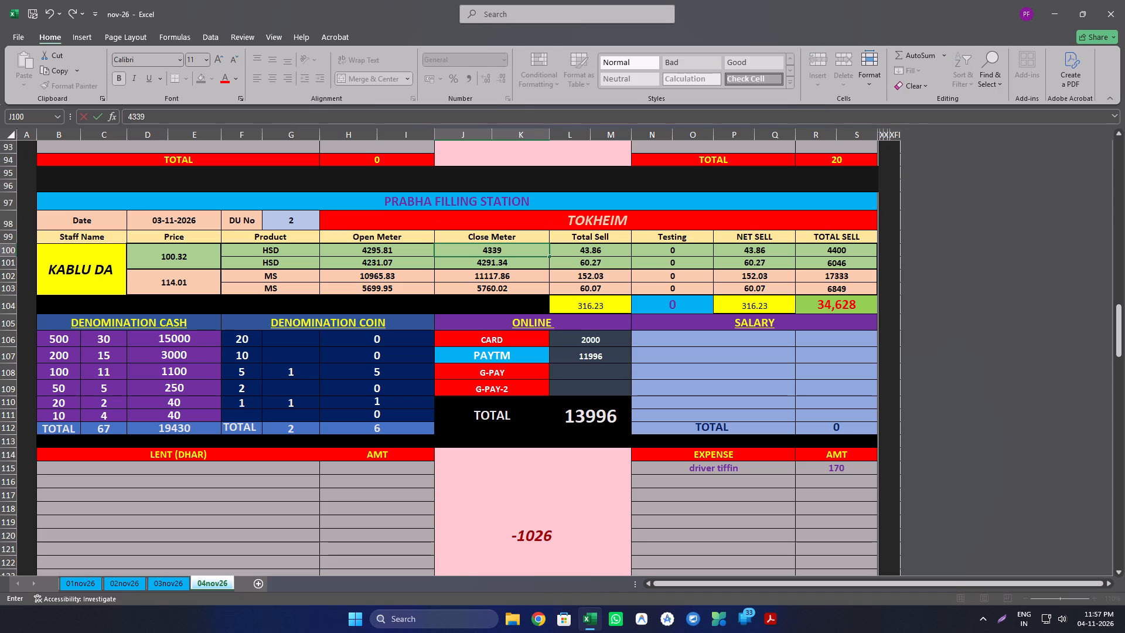
type(".67")
key("Return")
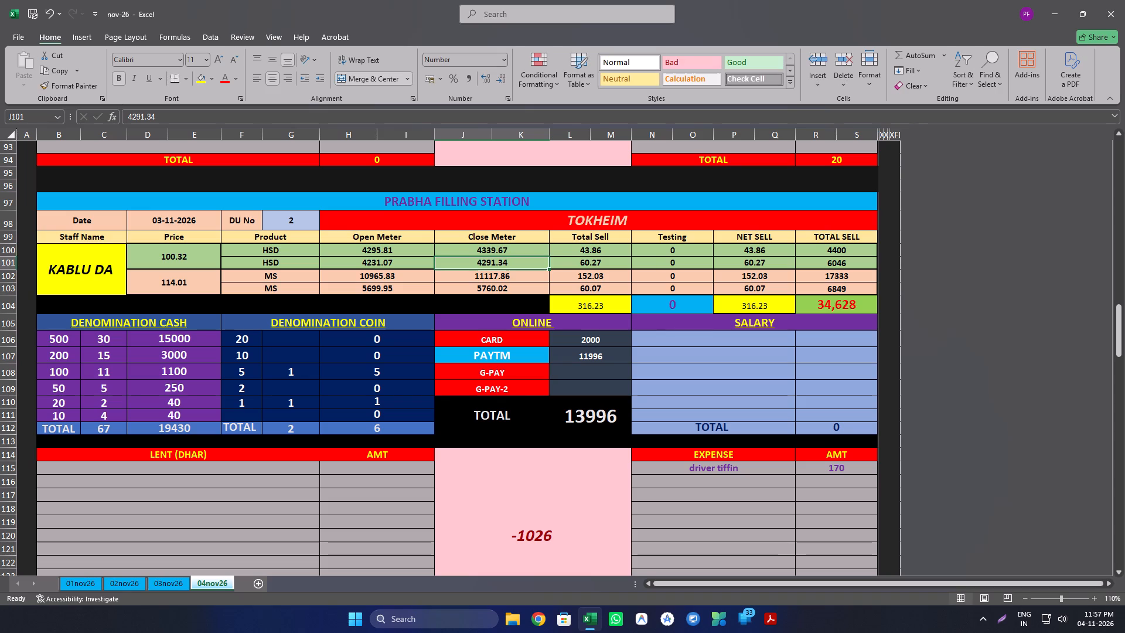
type("4291")
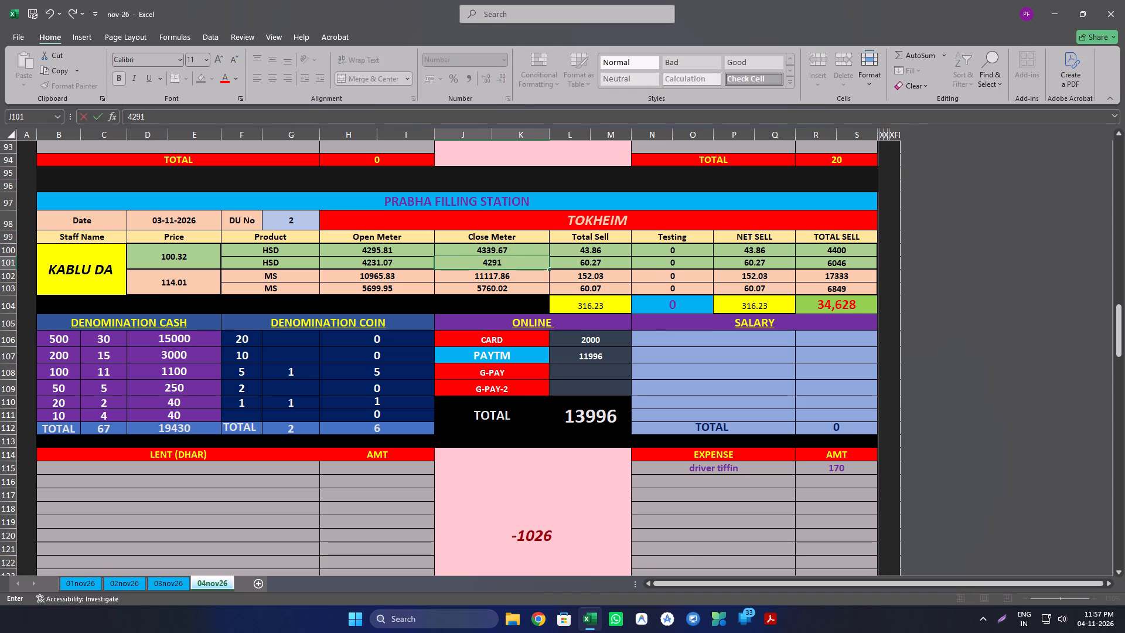
type(".34")
key("Return")
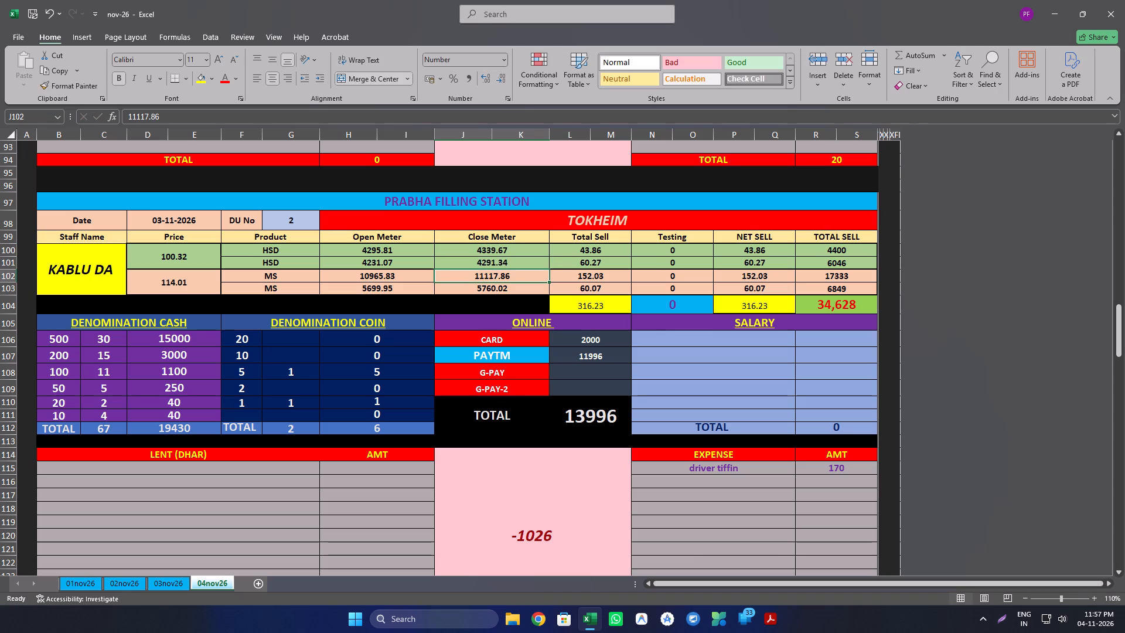
Enter the TOKHEIM block's two MS close meter readings as 11126.37 and 5771.07.
type("11126")
type(".37")
key("Return")
type("5771")
type(".07")
key("Return")
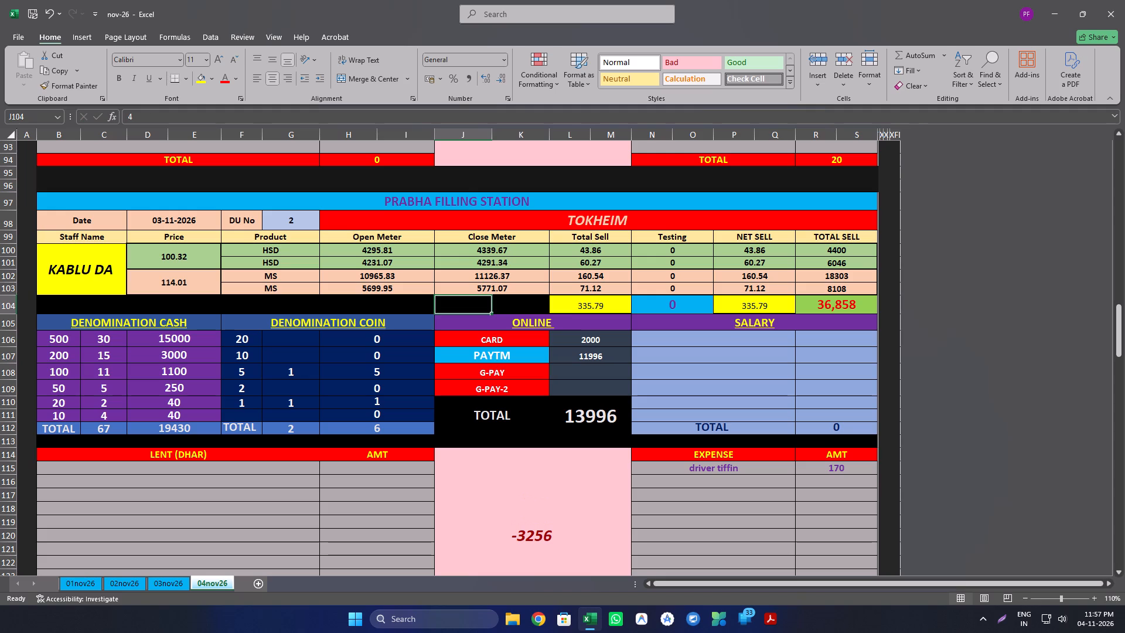
Turn the PAYTM amount in the TOKHEIM block's ONLINE section into a formula beginning with =11996.
key("Down")
key("Down")
key("Down")
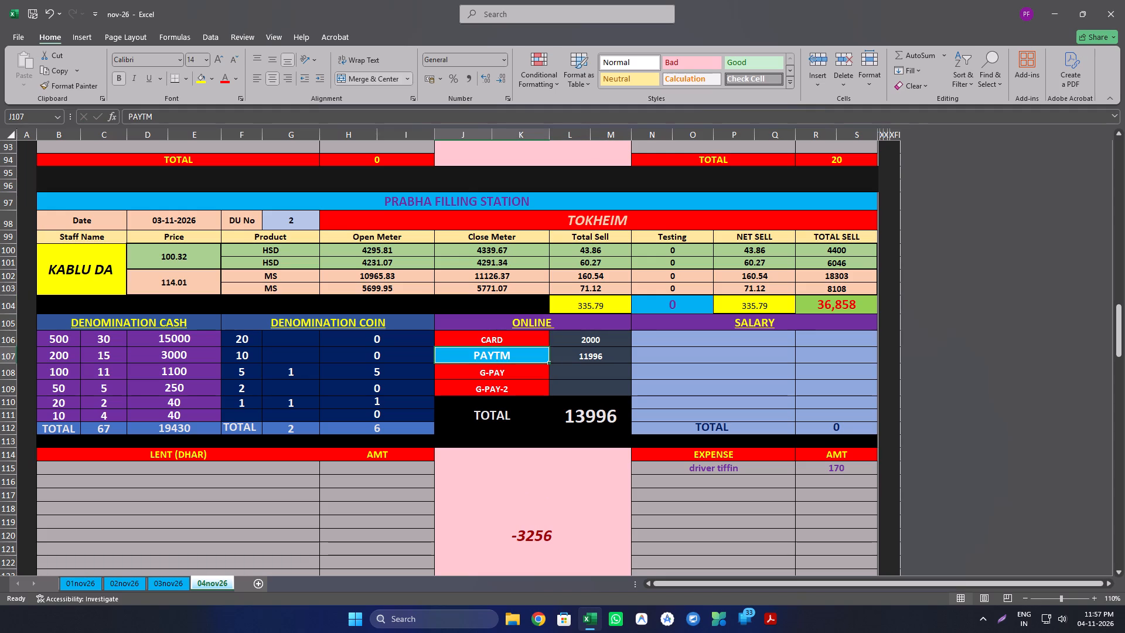
key("Down")
key("Down")
key("Right")
key("Up")
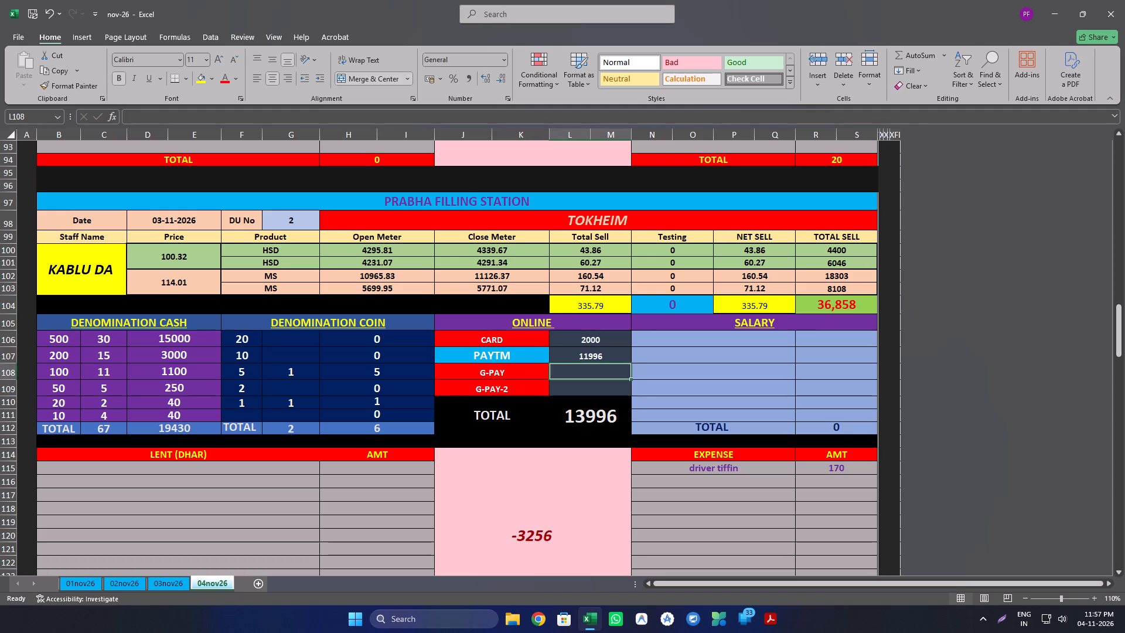
key("Up")
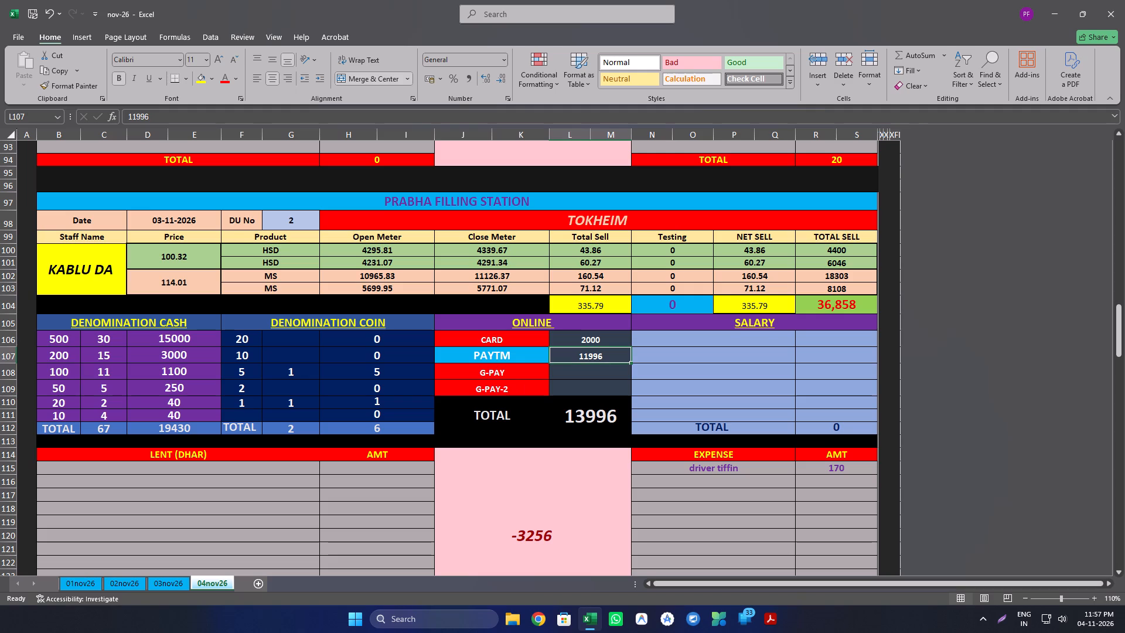
key("F2")
key("Left")
key("Left")
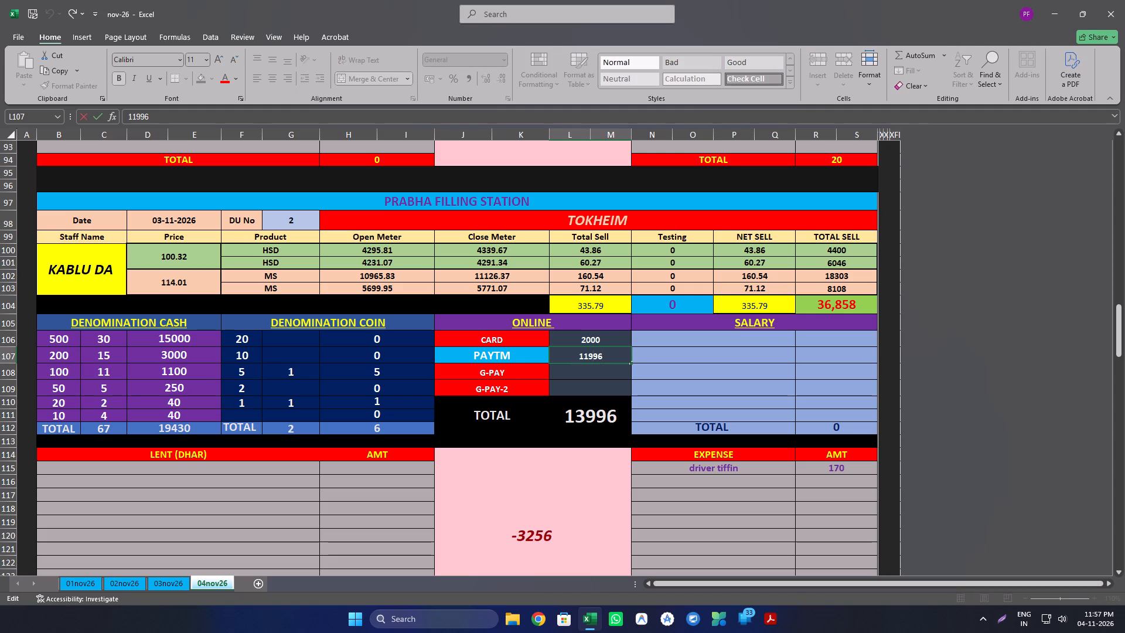
key("Left")
key("Left")
key("Left")
key("equal")
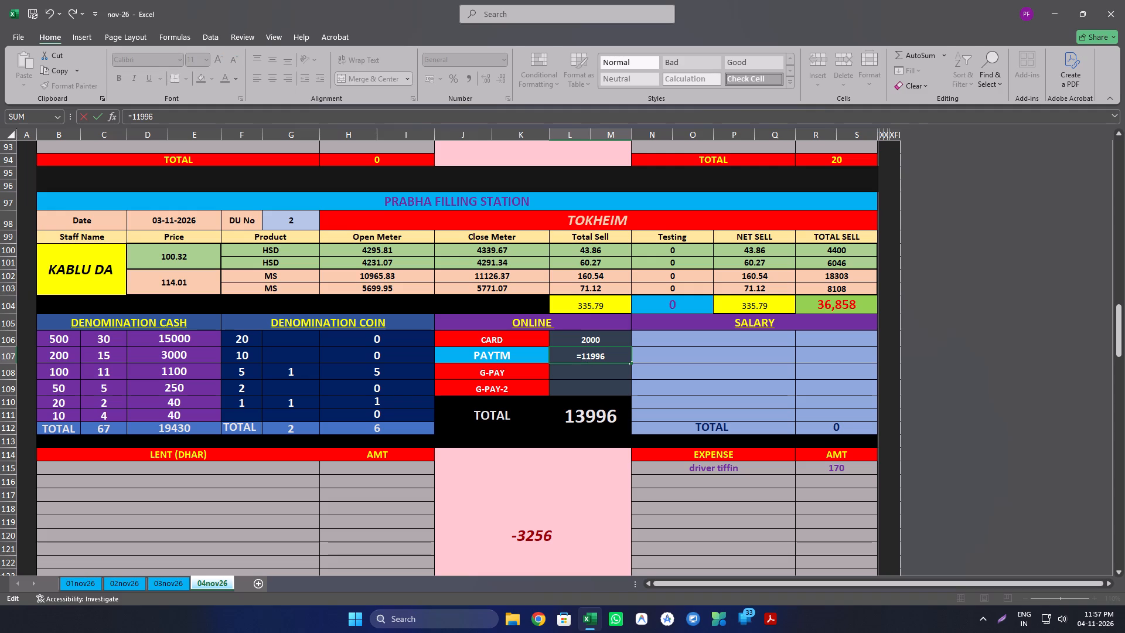
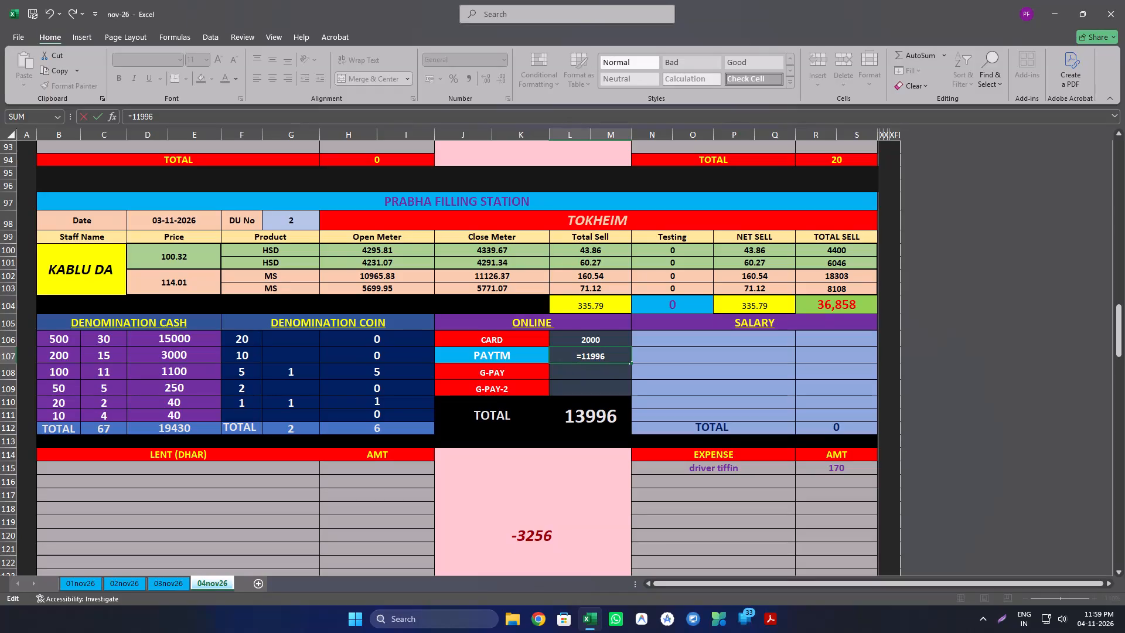
Add 200 to the TOKHEIM block's PAYTM amount by completing its formula as =200+11996.
key("Right")
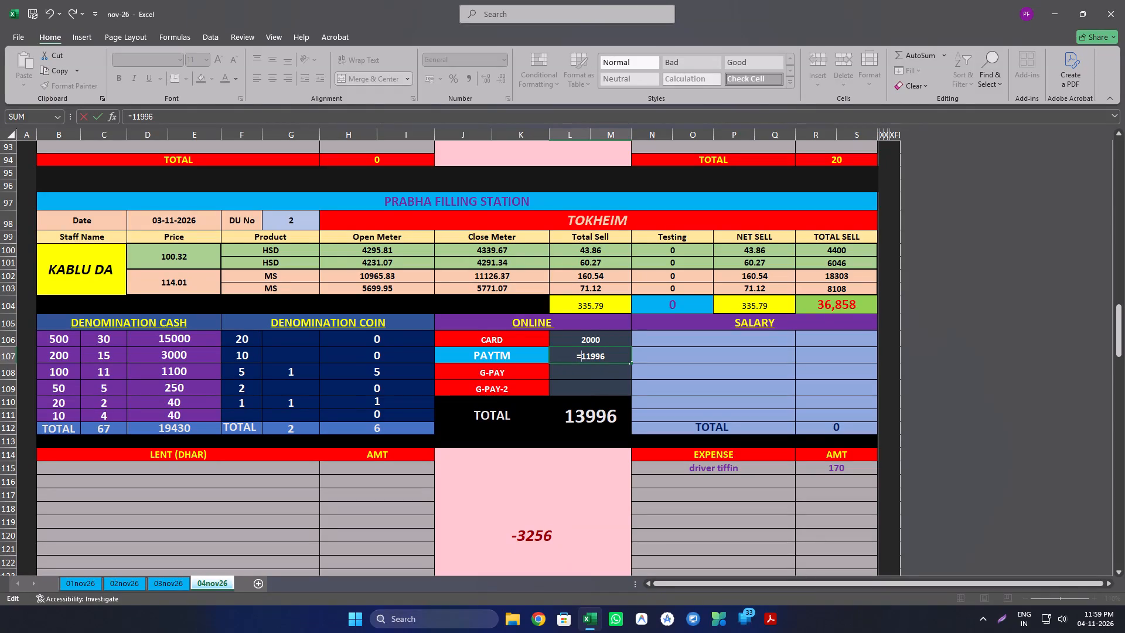
type("200")
key("plus")
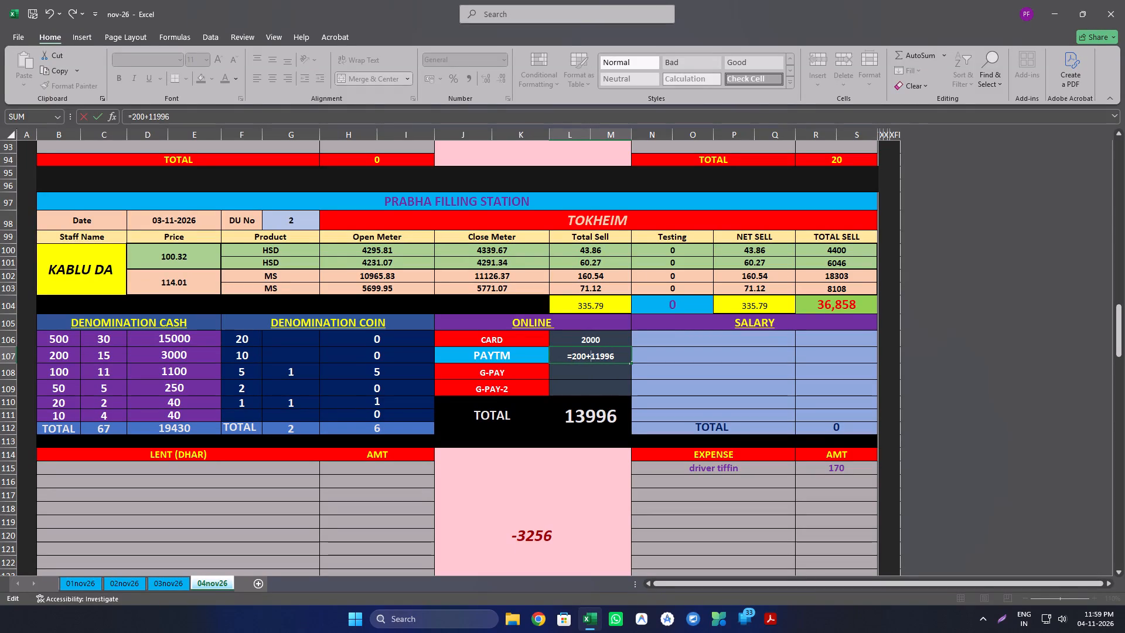
key("Return")
Add 1060 to the CARD amount in the TOKHEIM block's ONLINE section with the formula =1060+2000.
key("Up")
key("Up")
key("Up")
key("Down")
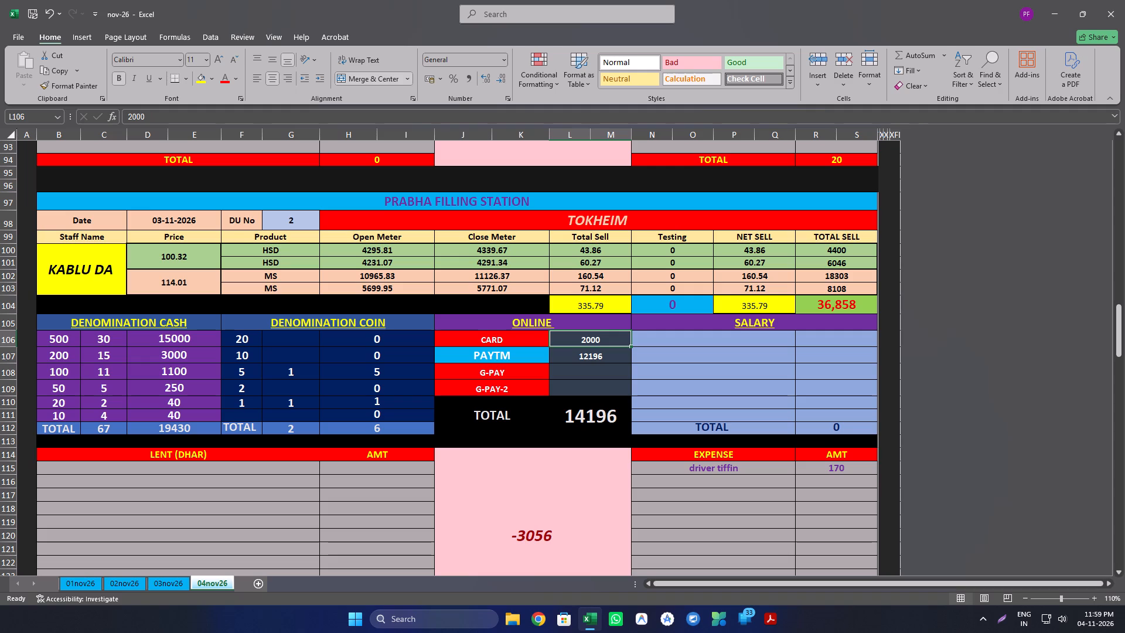
key("F2")
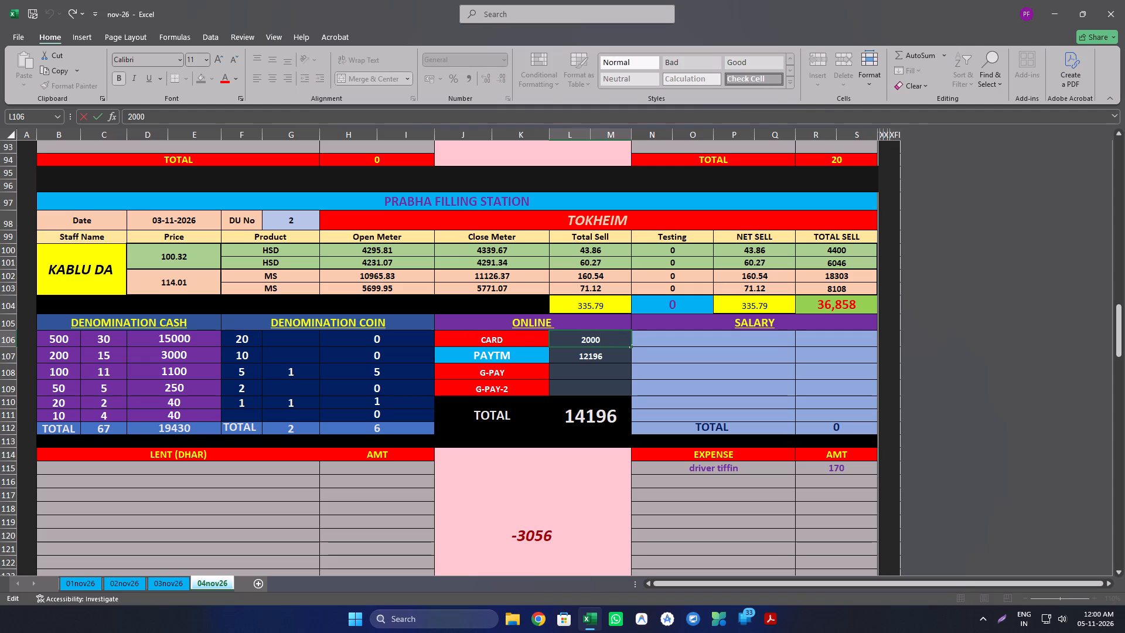
key("Left")
key("Left")
key("Left")
key("Left")
key("equal")
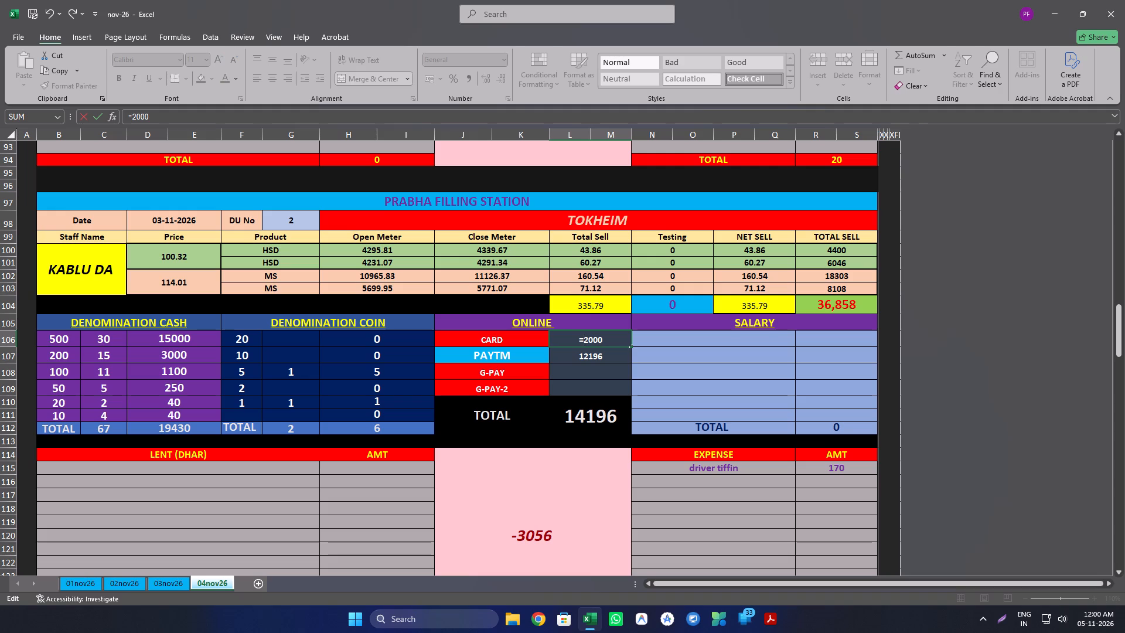
type("1060+")
key("Return")
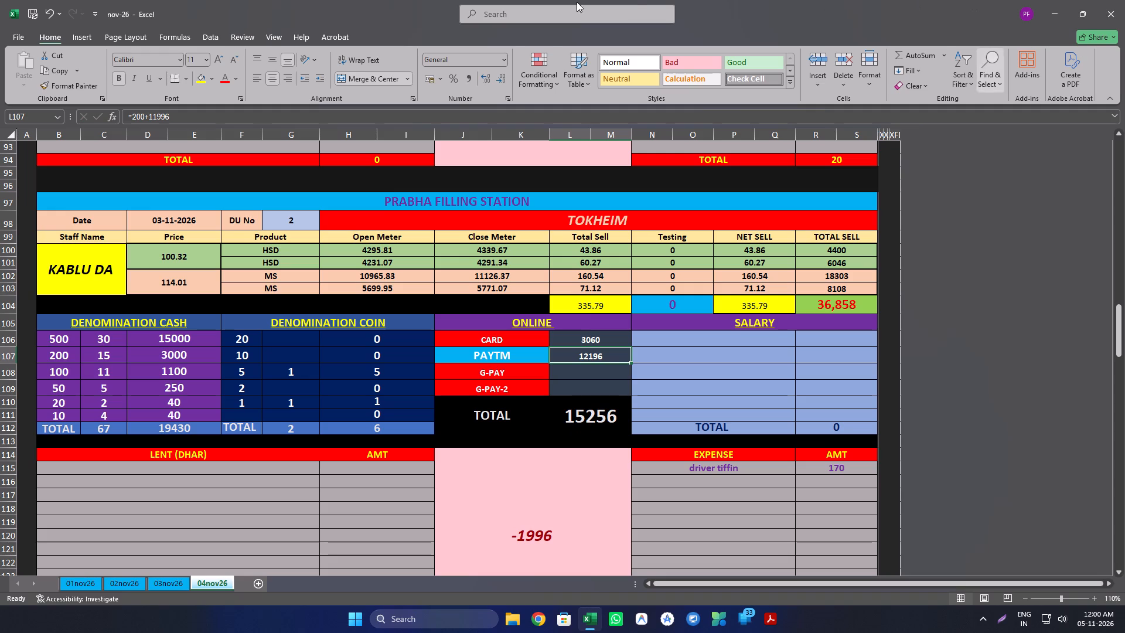
In the TOKHEIM block's DENOMINATION CASH table, add 1 to the count of 500 notes and 4 to the count of 100 notes, using formulas.
double_click(100, 341)
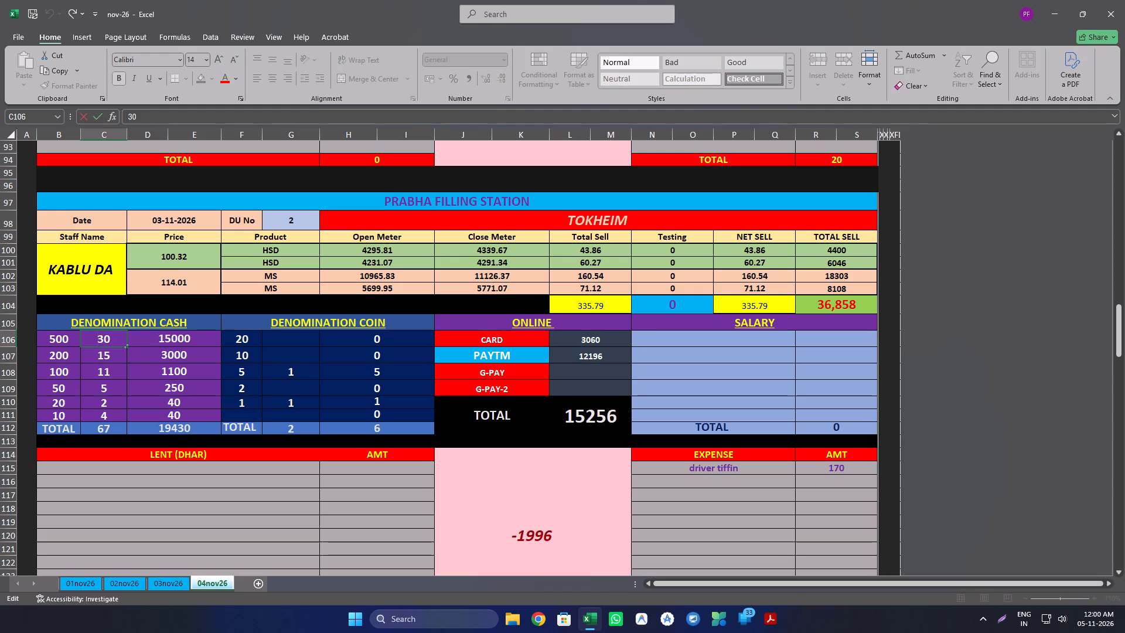
type("=1+")
key("Return")
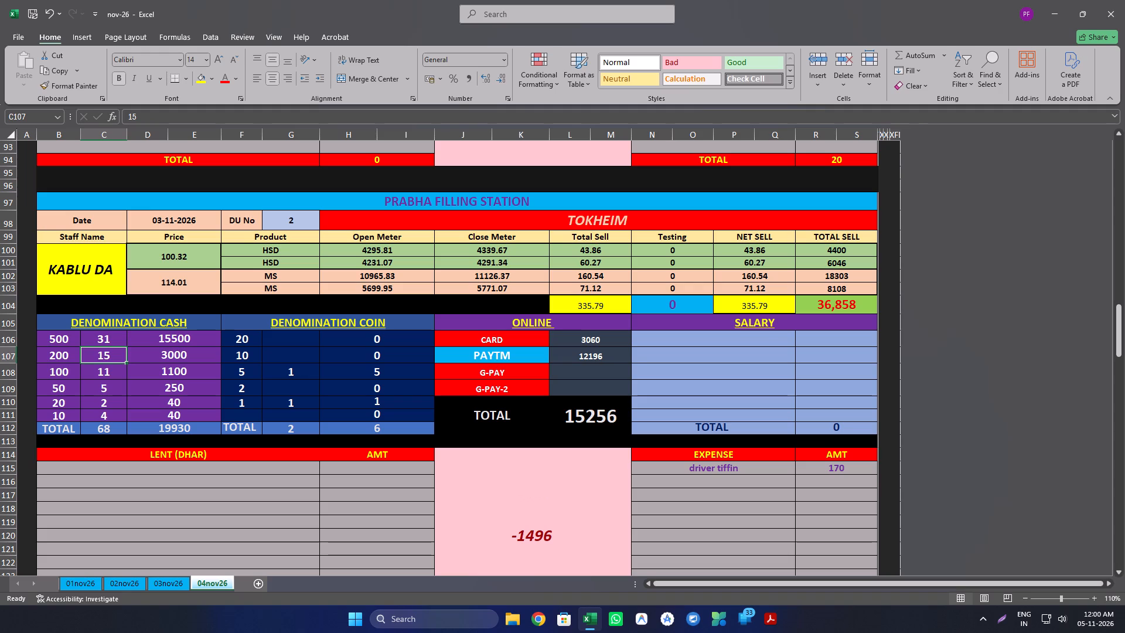
double_click(100, 372)
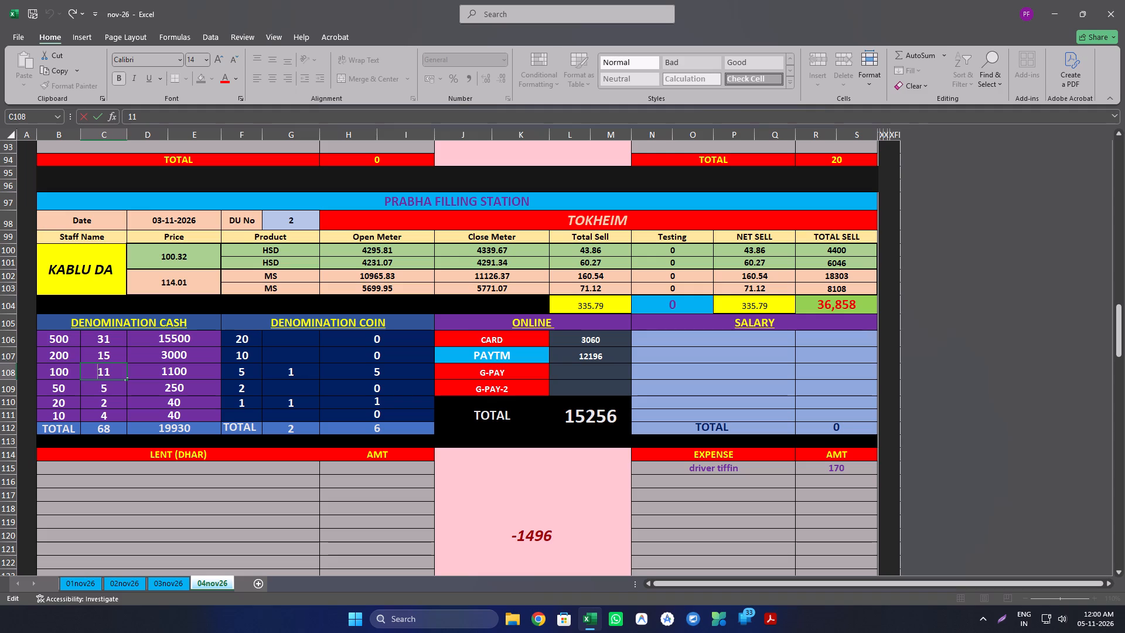
key("equal")
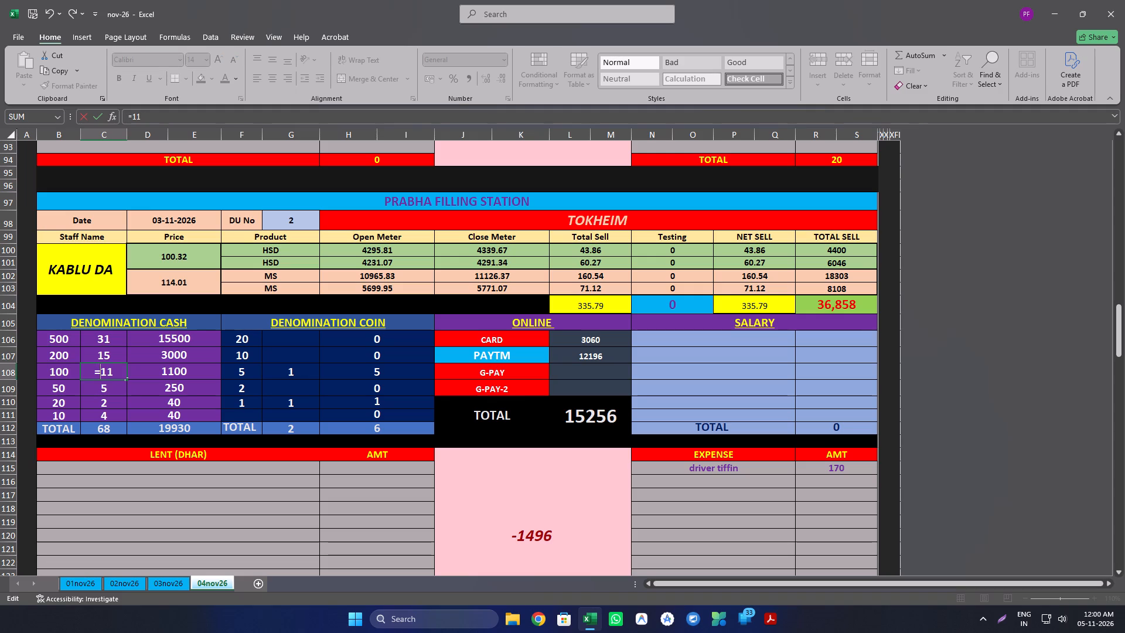
type("4+")
key("Return")
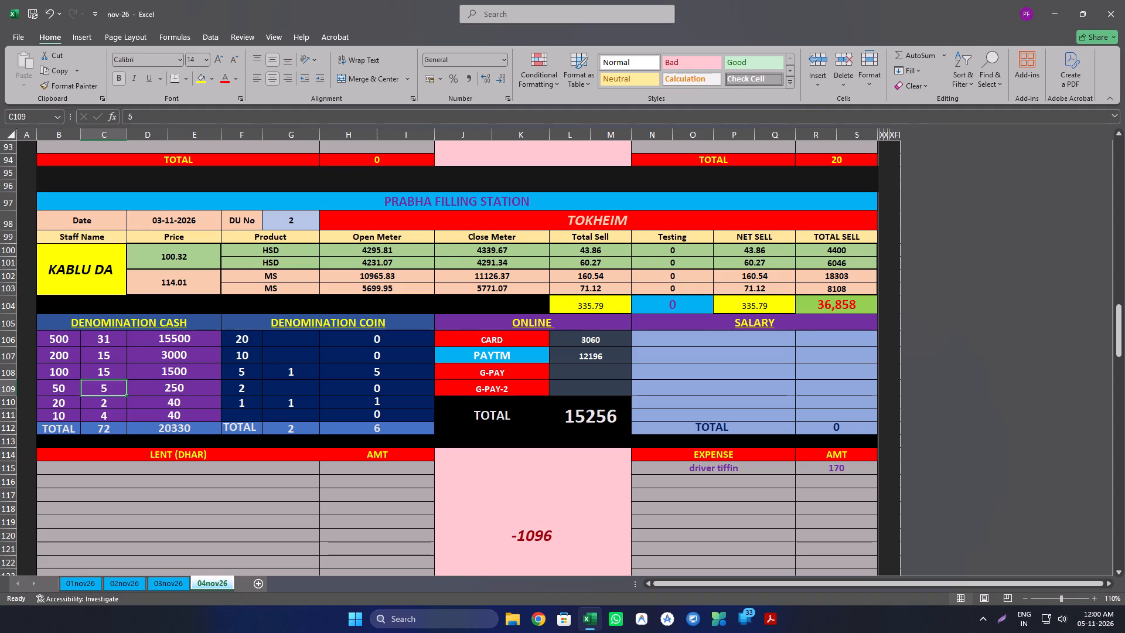
Set the TOKHEIM block's cash counts to 6 for the 50 notes and 3 for the 20 notes.
key("F2")
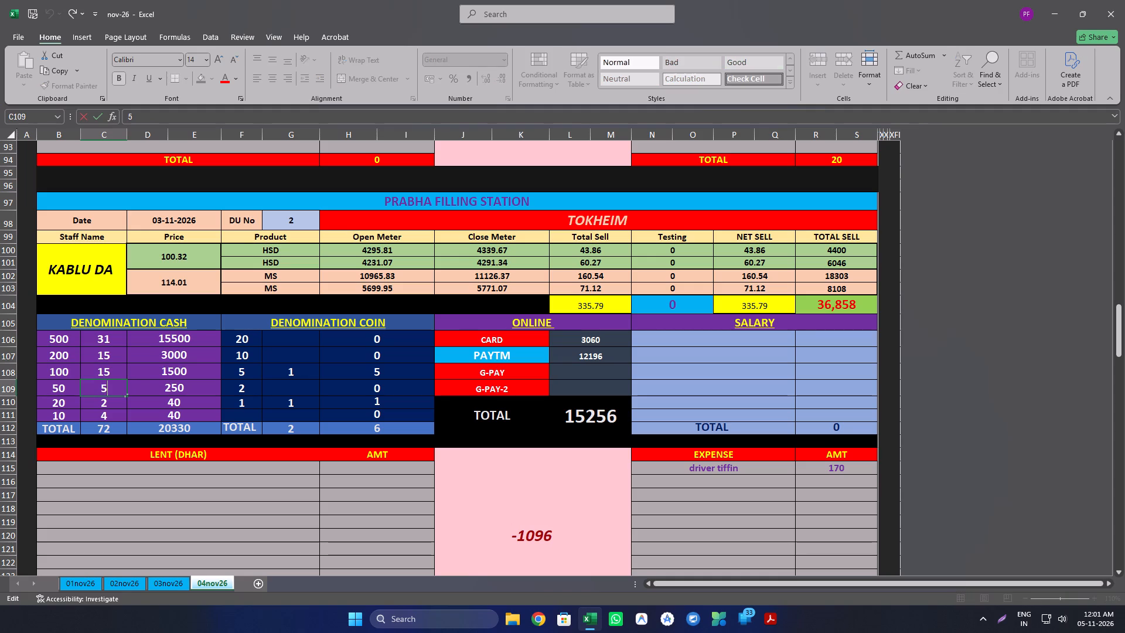
key("BackSpace")
key("6")
key("Return")
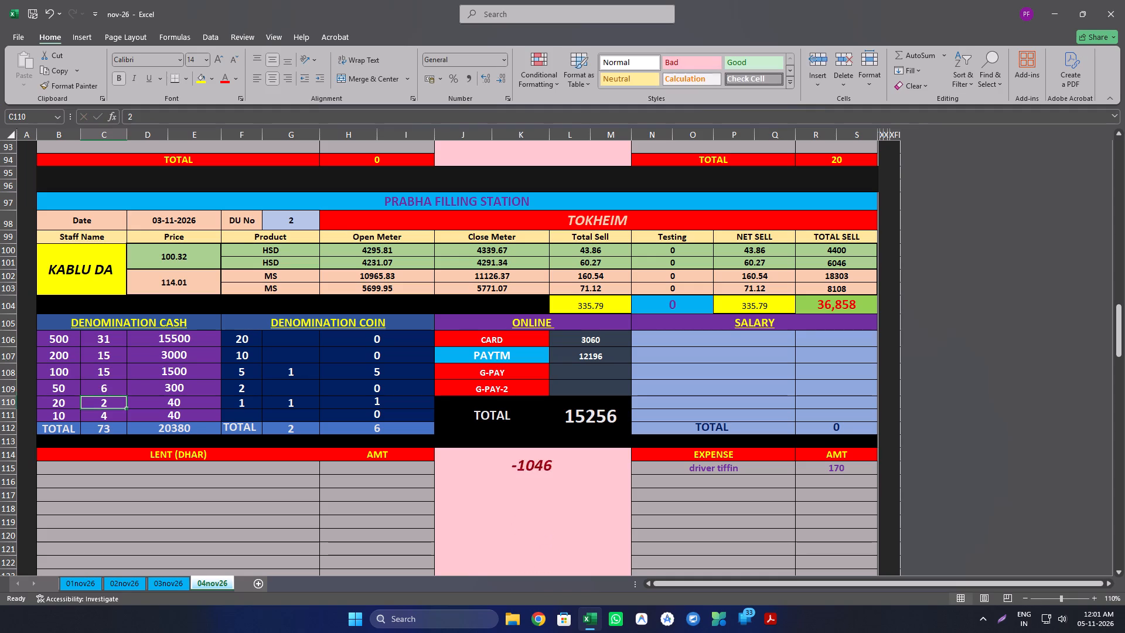
key("3")
key("Return")
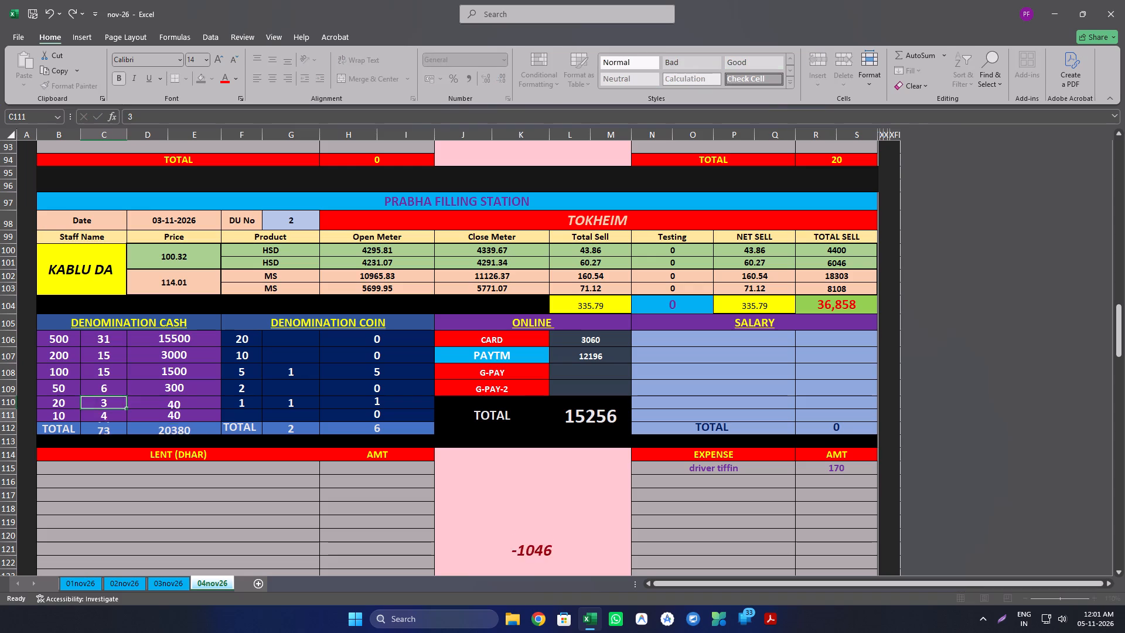
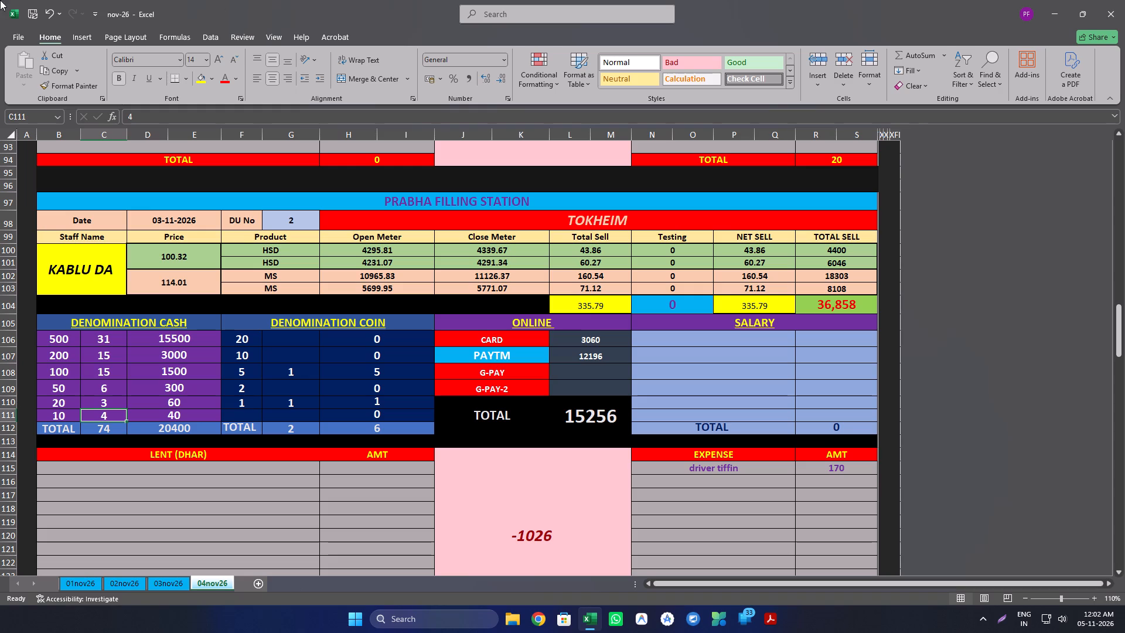
Add 2 to the count of 500 notes in KABLU DA's TOKHEIM cash table by extending its formula to =1+30+2.
double_click(97, 339)
key("Return")
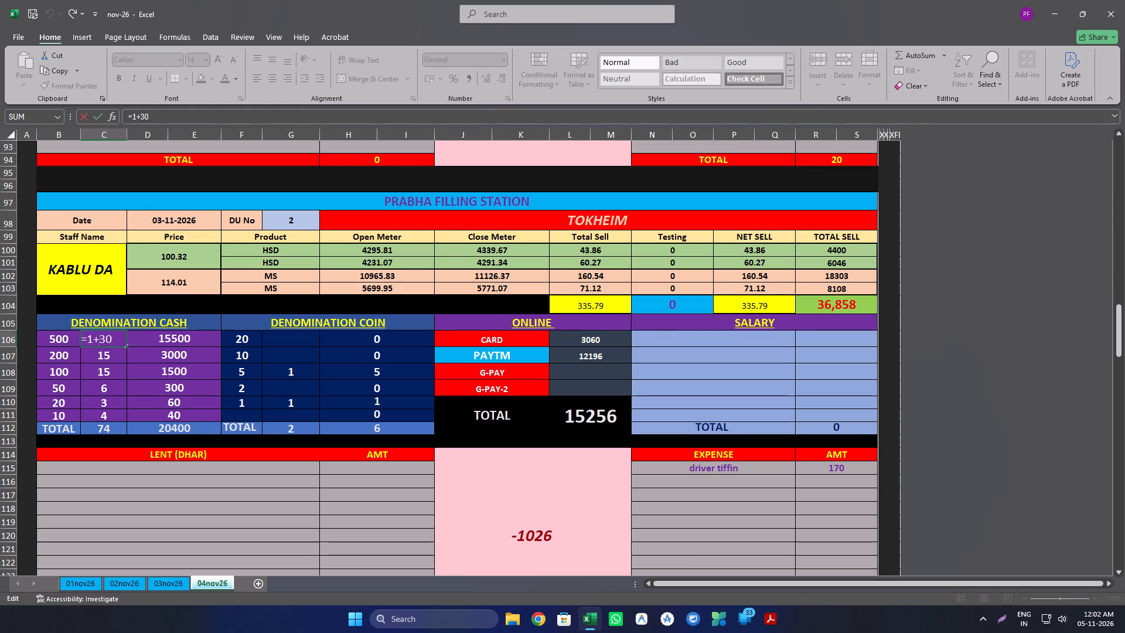
scroll(428, 336, "down", 13)
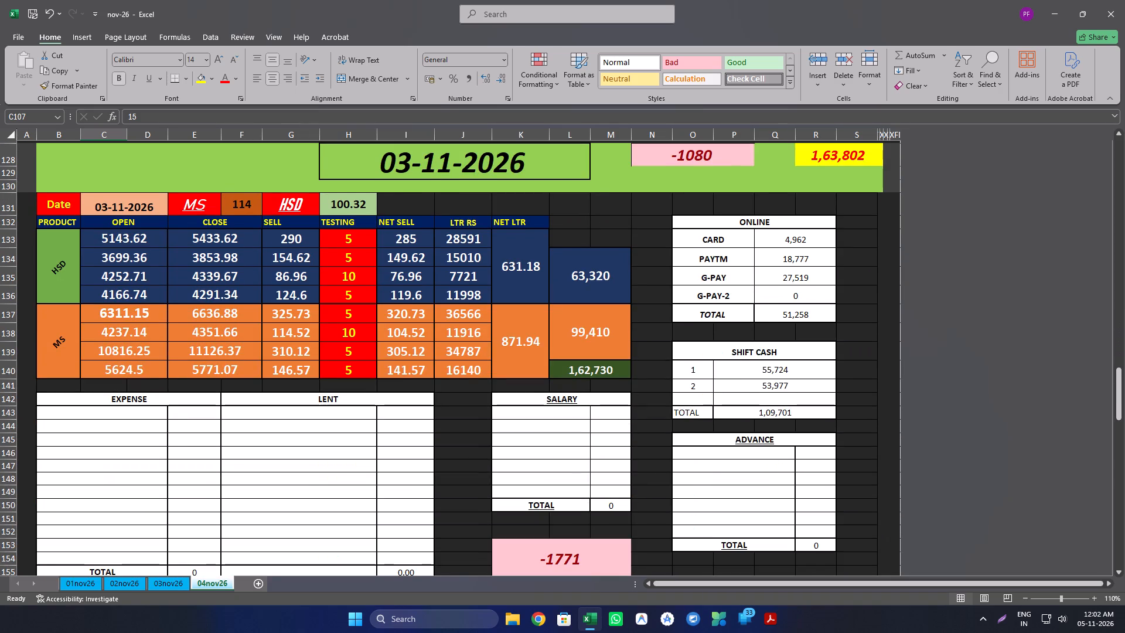
scroll(437, 336, "up", 1)
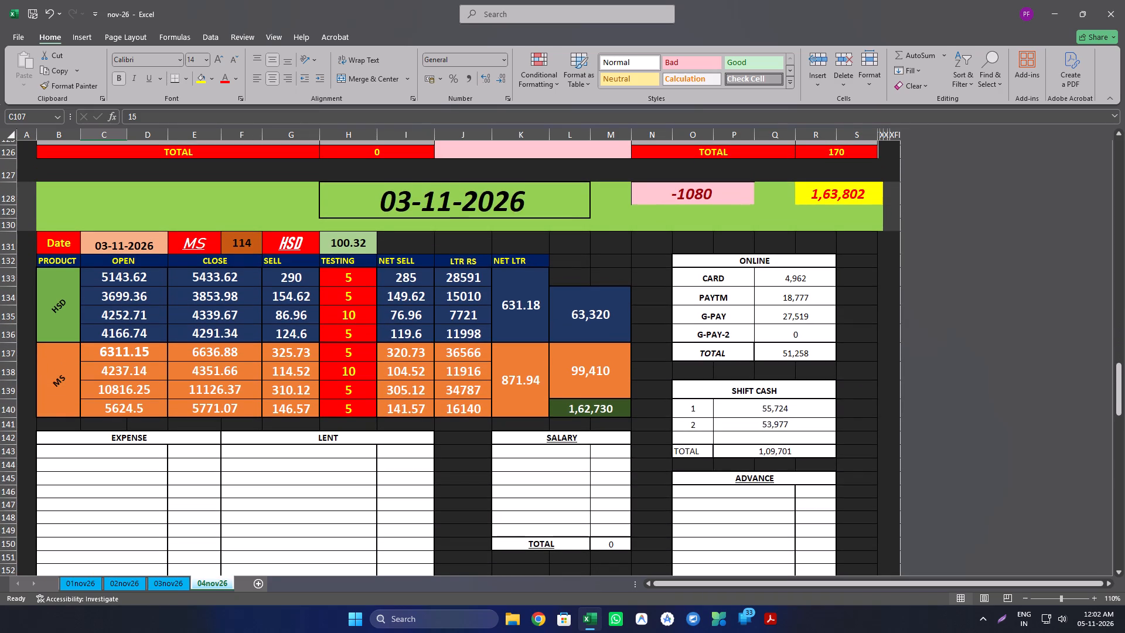
scroll(437, 336, "up", 4)
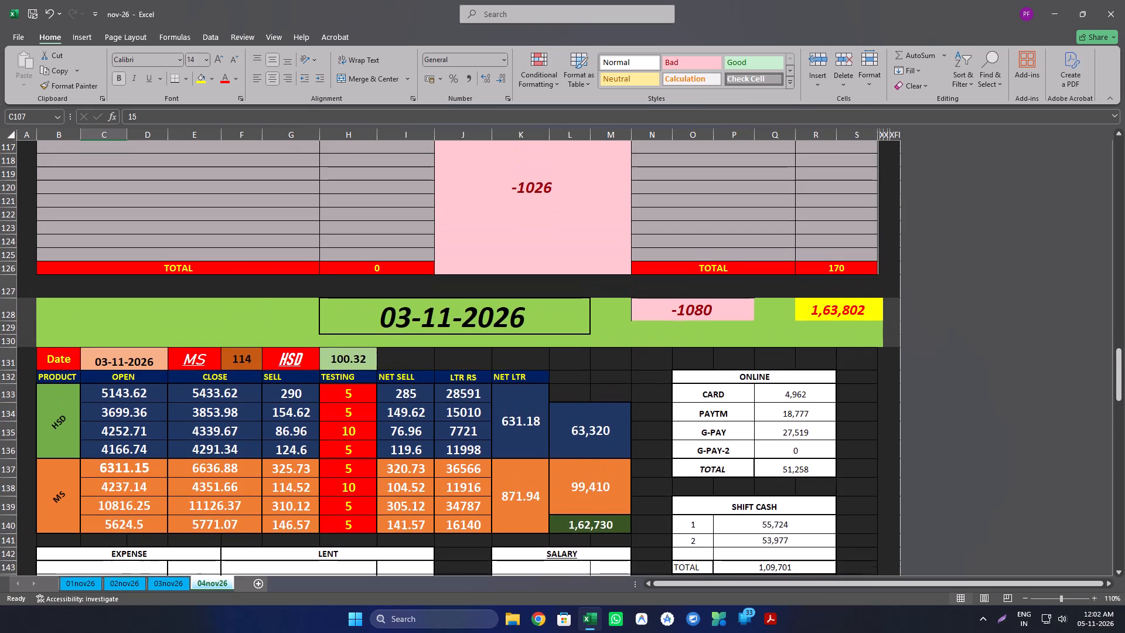
scroll(437, 336, "up", 7)
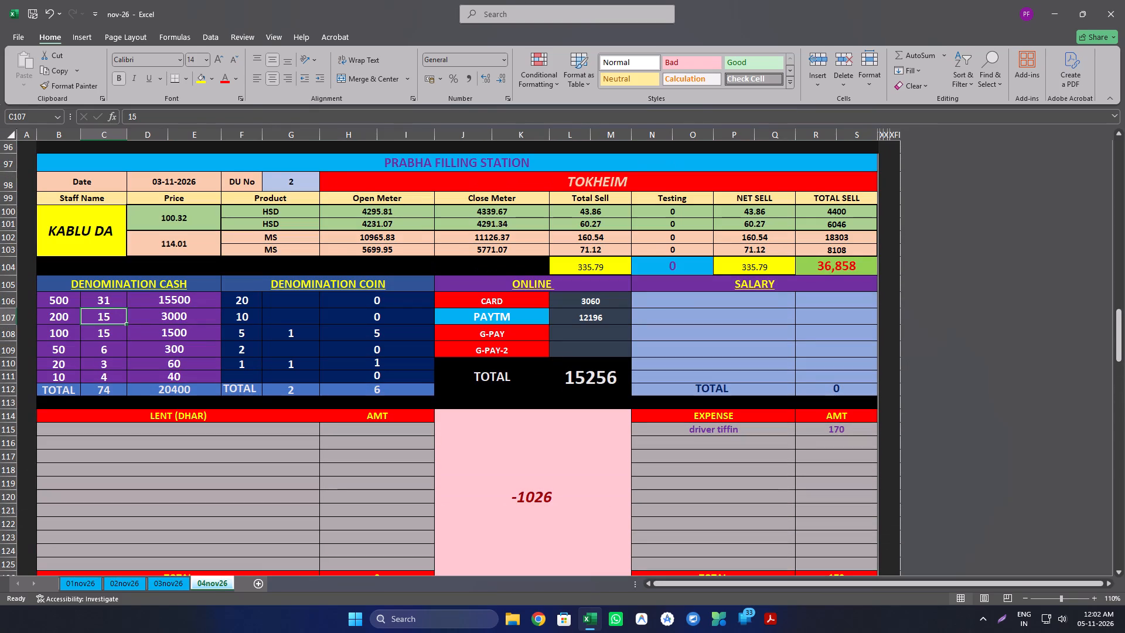
double_click(96, 298)
scroll(350, 304, "down", 6)
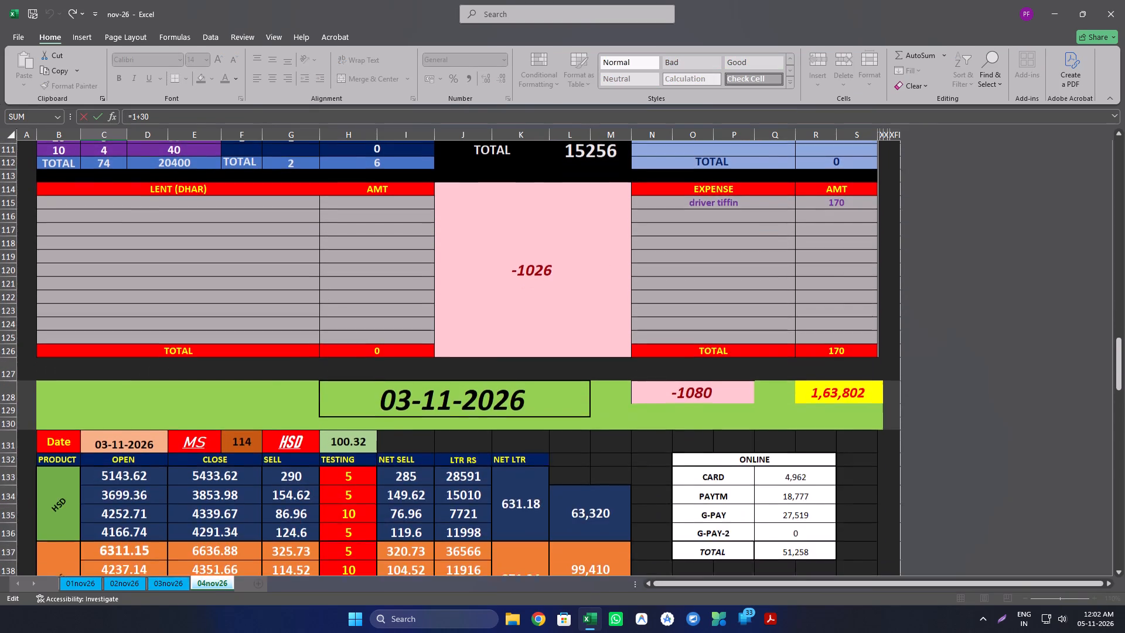
scroll(351, 304, "down", 7)
scroll(351, 304, "up", 8)
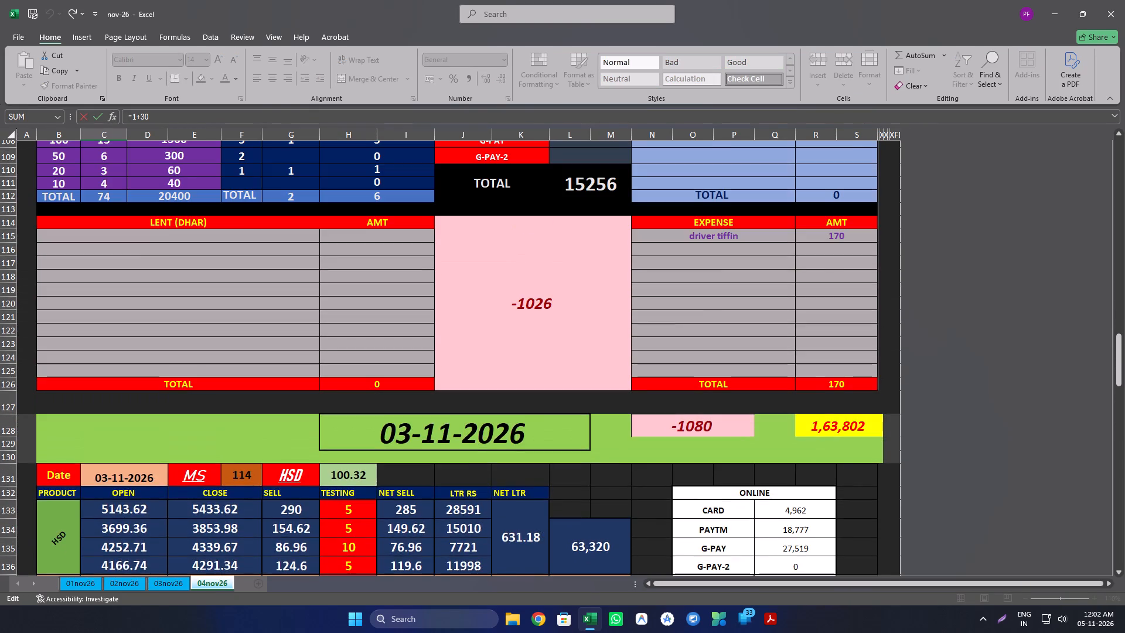
scroll(351, 301, "up", 4)
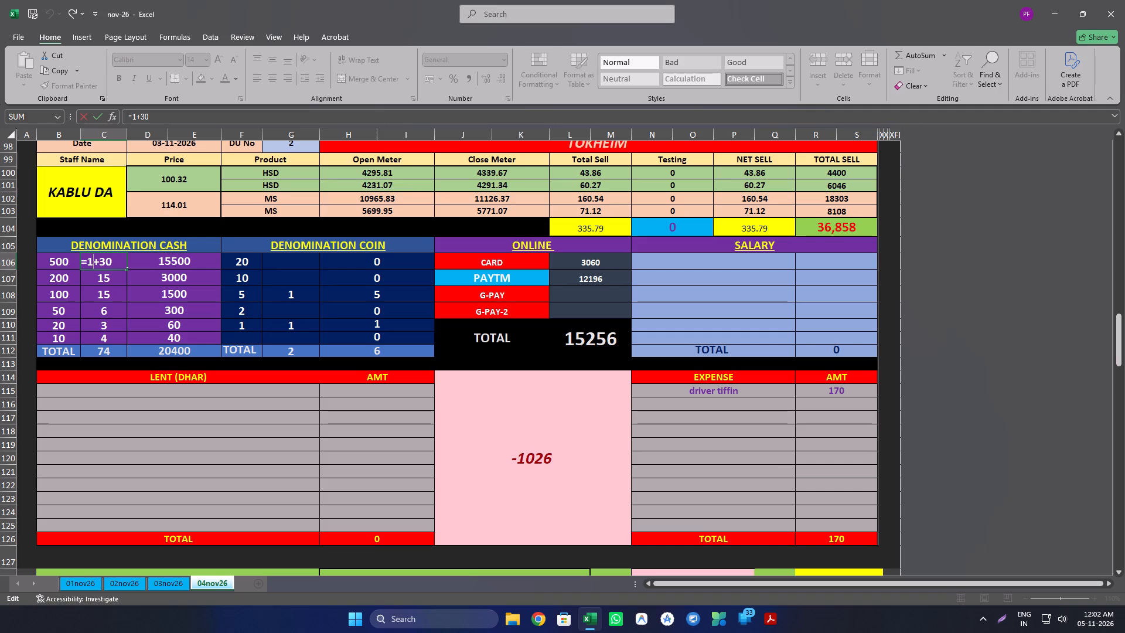
key("Right")
key("Right")
key("Right")
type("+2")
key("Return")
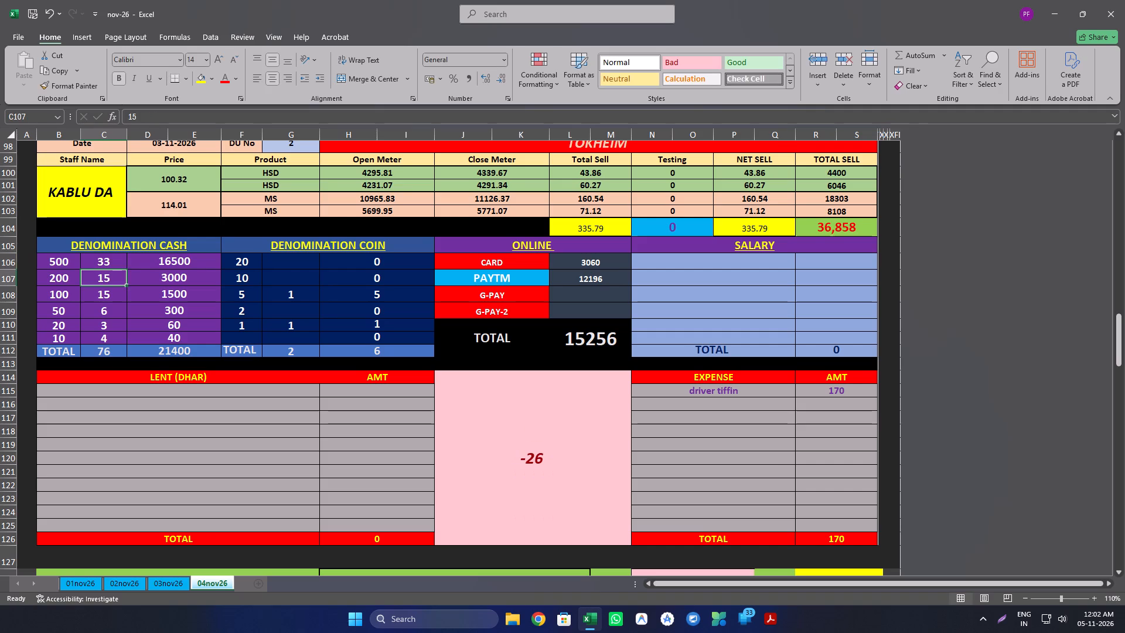
Review the balances, expenses and payments in all four GILBARCO and TOKHEIM blocks and the daily summary.
scroll(544, 348, "down", 10)
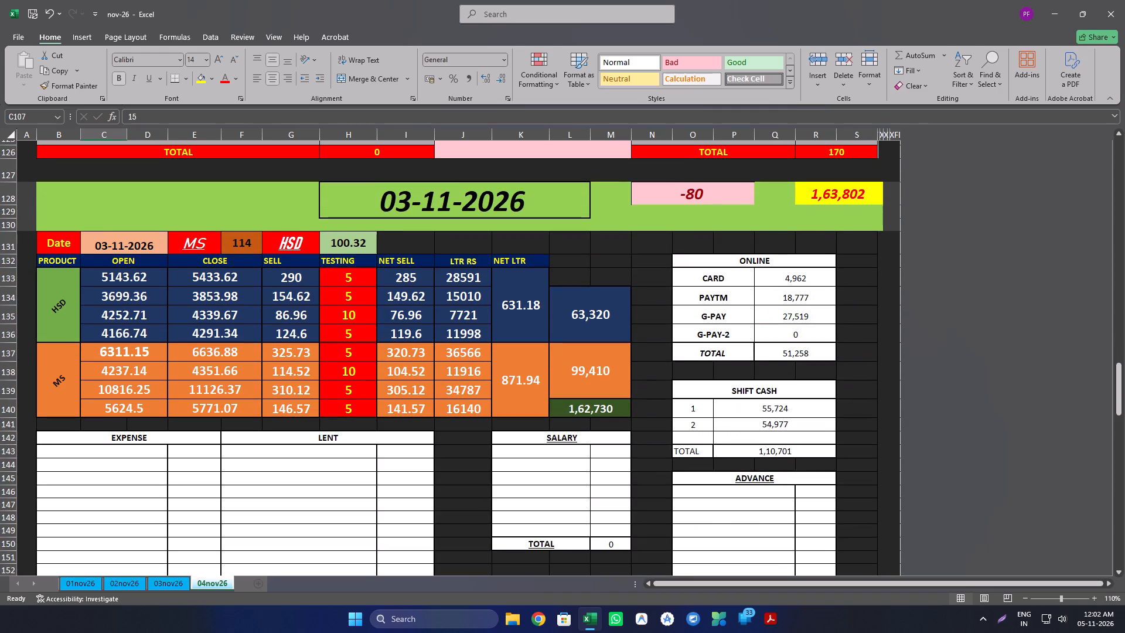
scroll(544, 348, "up", 17)
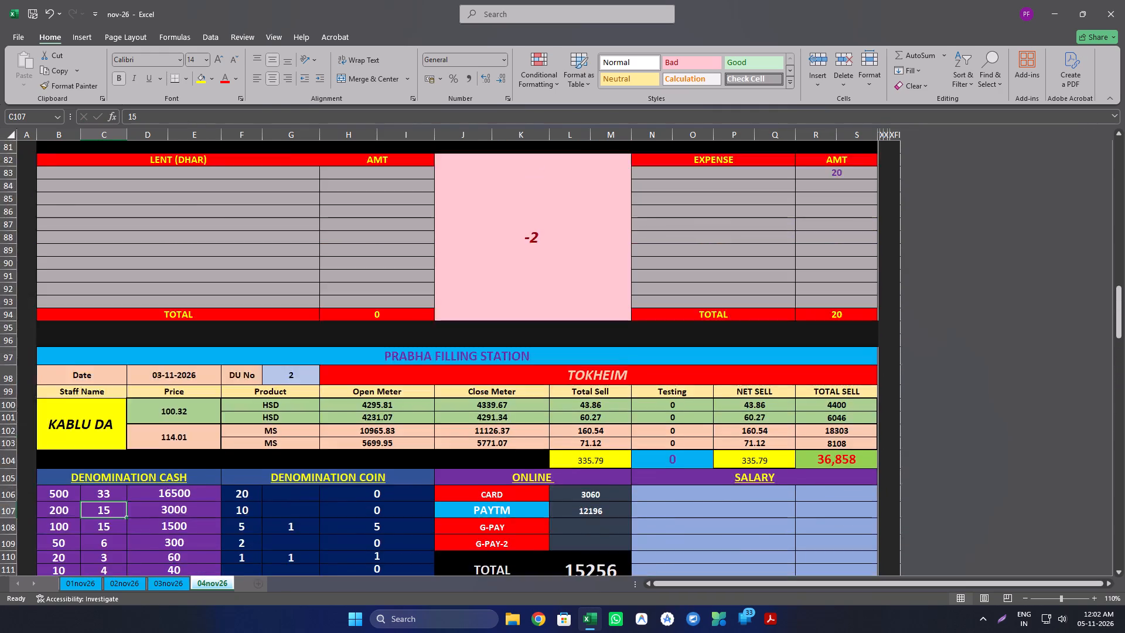
scroll(544, 348, "up", 12)
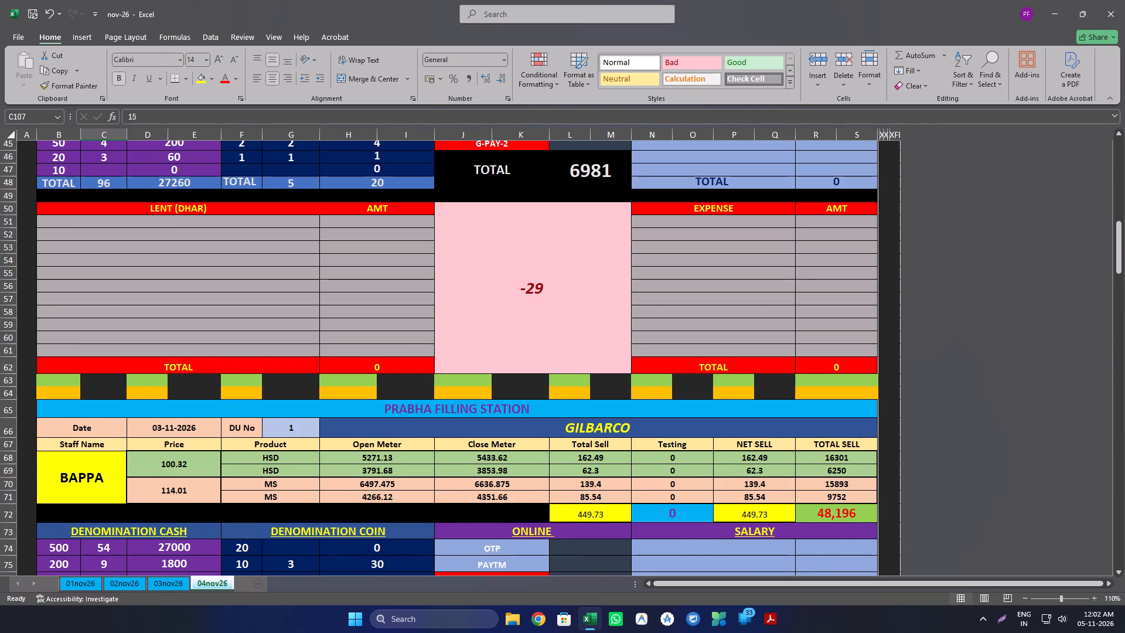
scroll(531, 345, "up", 2)
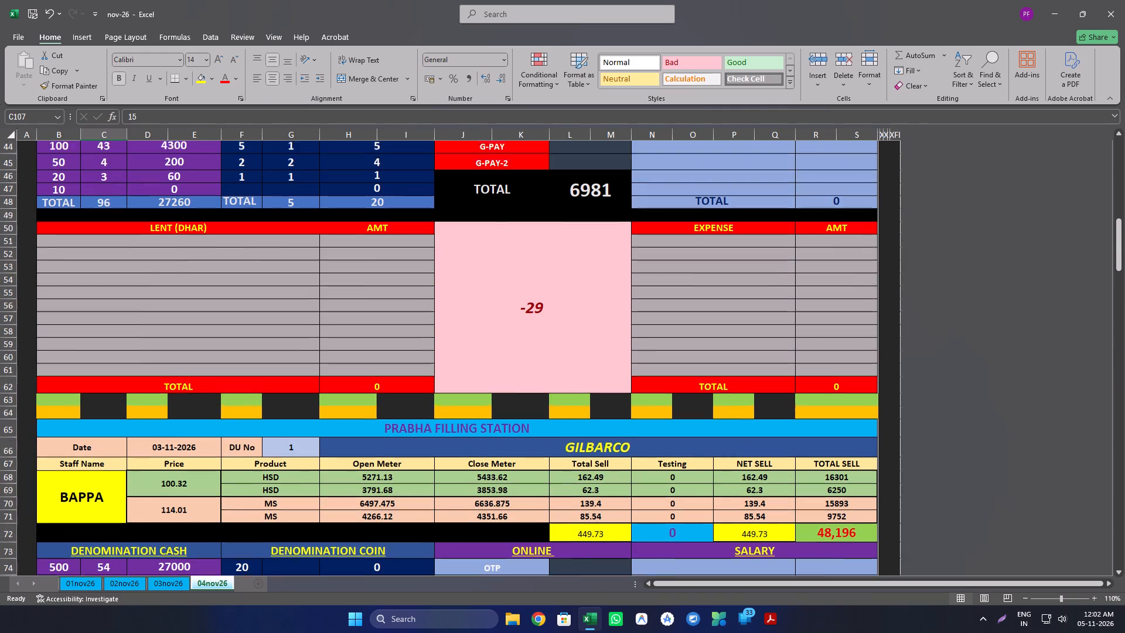
scroll(531, 345, "up", 12)
scroll(531, 345, "up", 14)
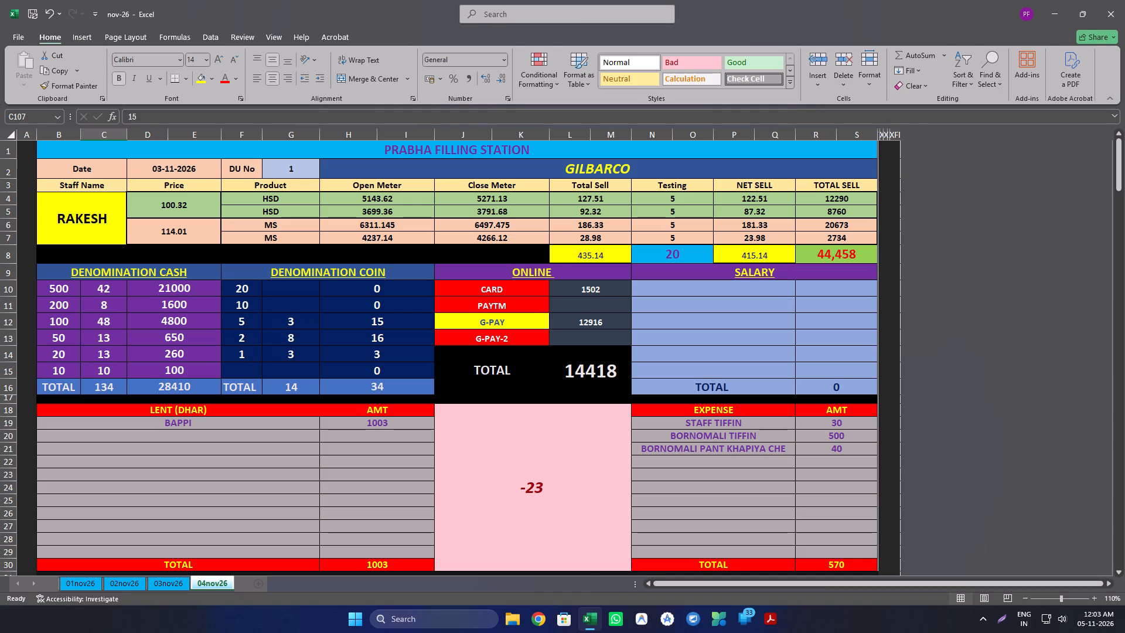
scroll(530, 362, "down", 11)
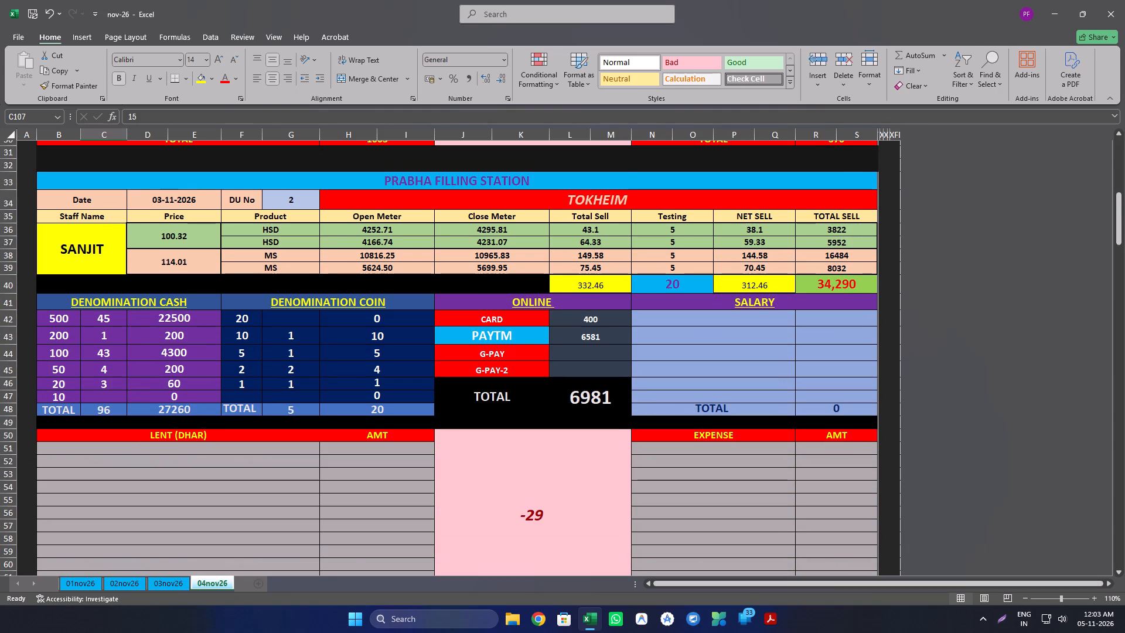
scroll(533, 363, "down", 7)
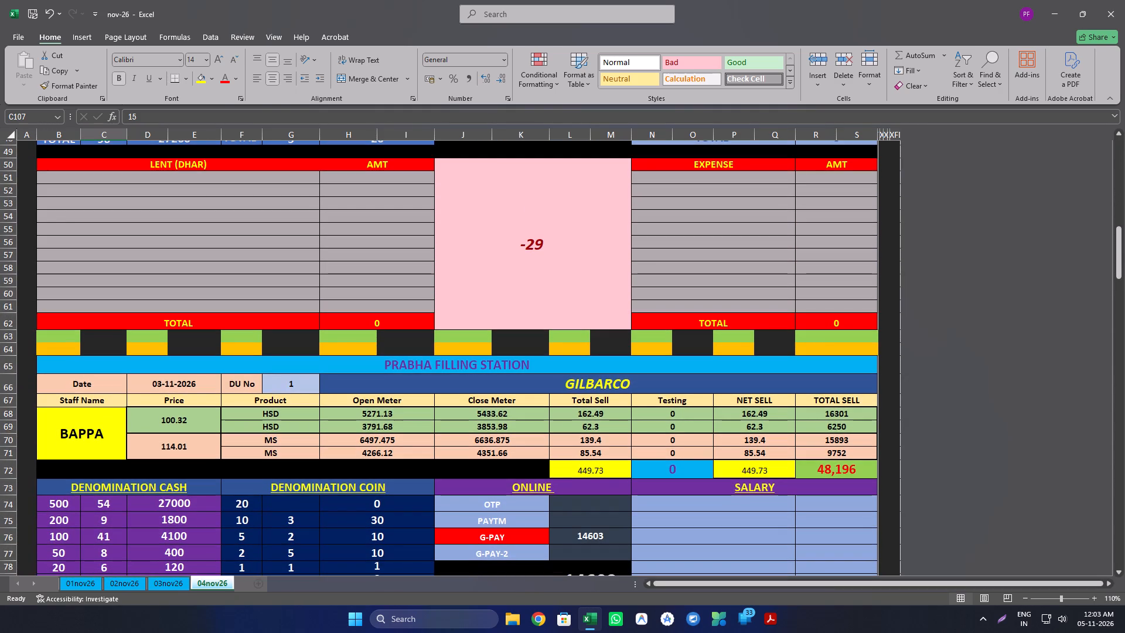
scroll(536, 361, "down", 8)
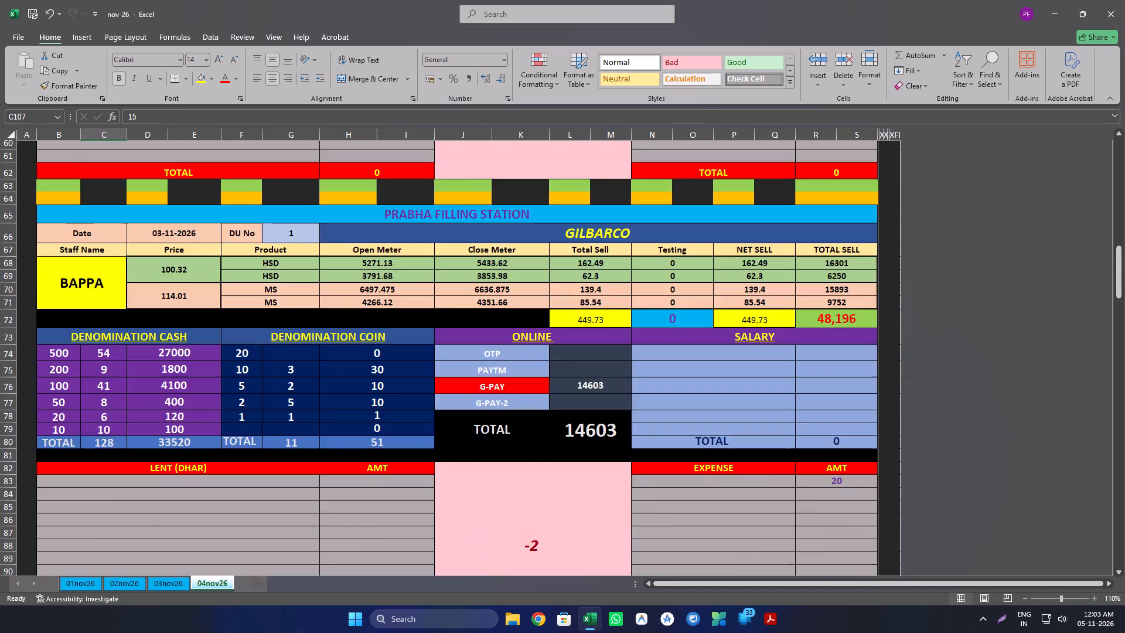
scroll(536, 361, "down", 17)
scroll(536, 364, "up", 2)
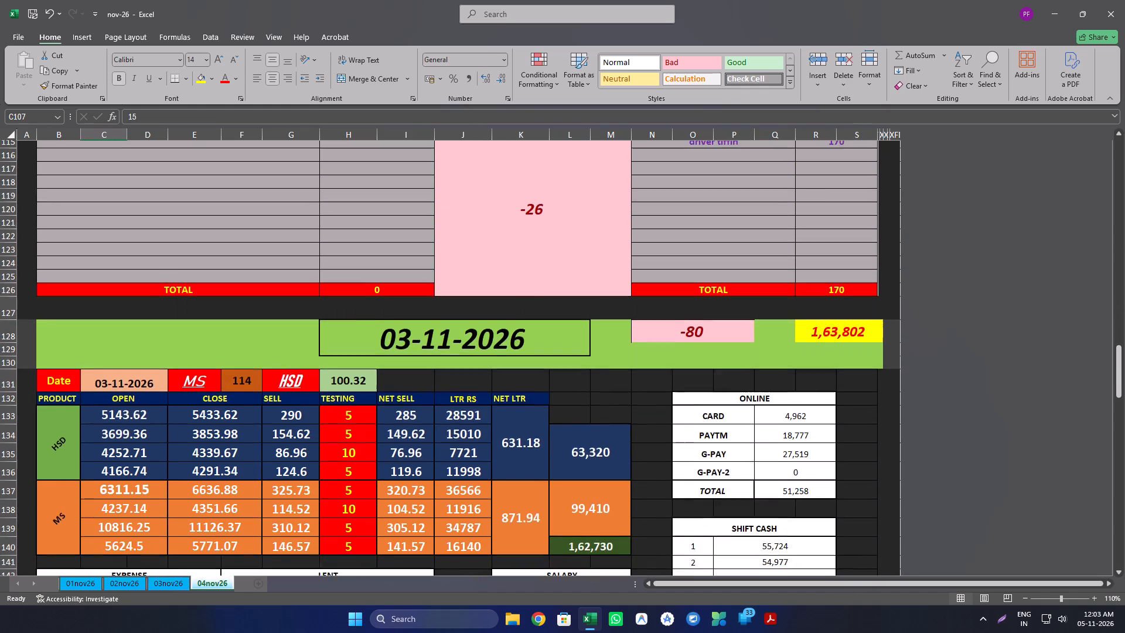
scroll(536, 364, "up", 4)
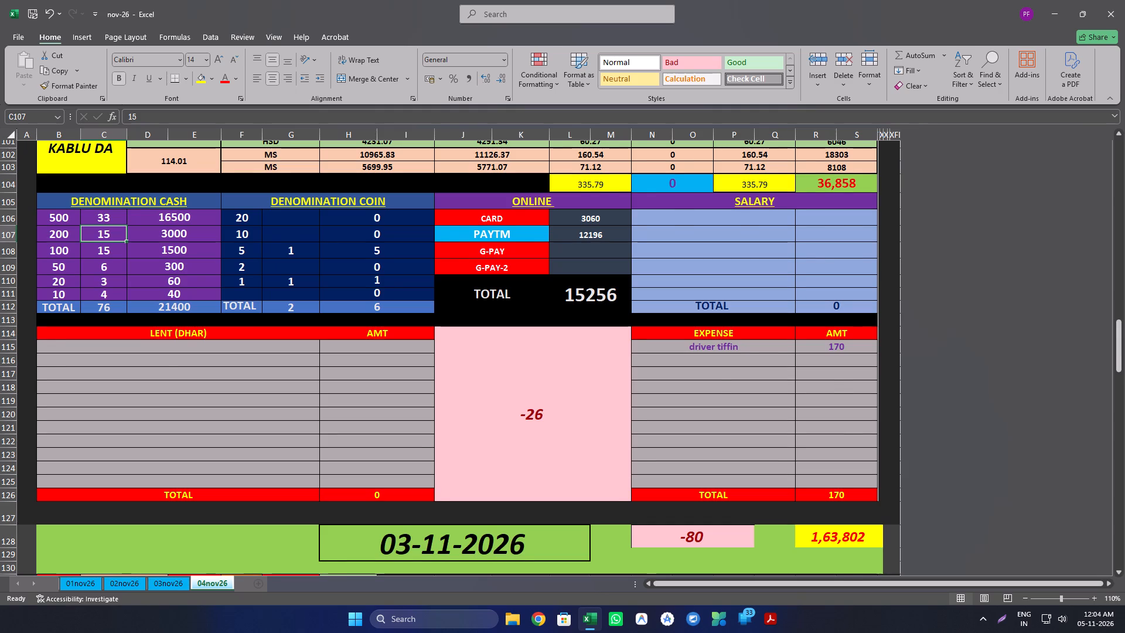
scroll(537, 375, "up", 20)
scroll(537, 375, "up", 20)
scroll(537, 375, "up", 1)
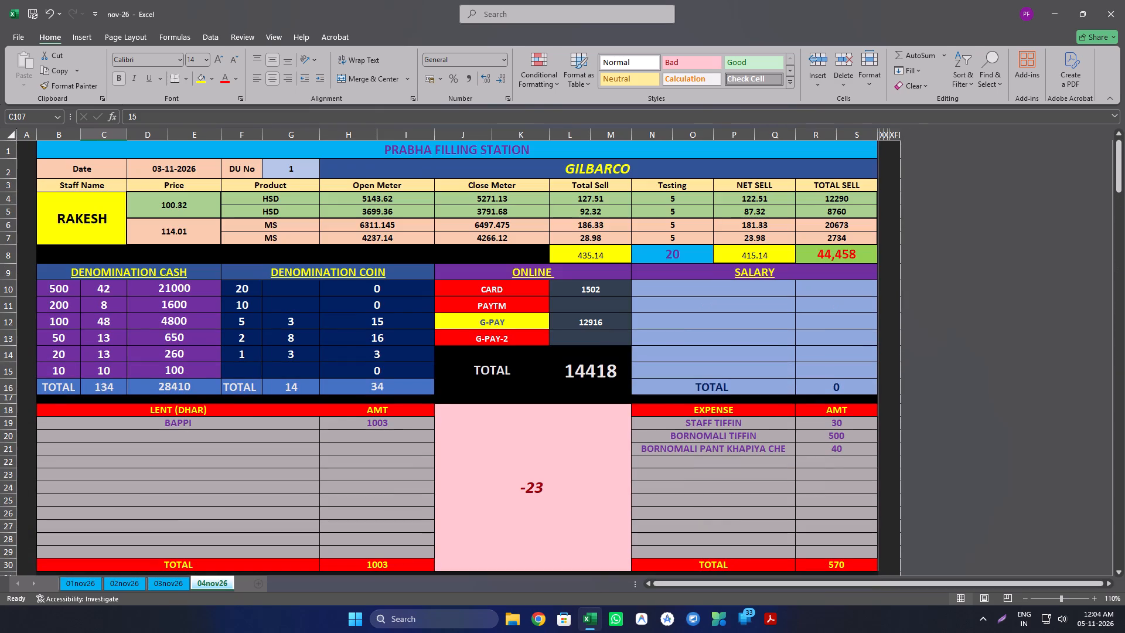
scroll(538, 373, "up", 11)
Record a "sanju tiffin" expense of 20 in the first EXPENSE row of SANJIT's TOKHEIM block.
scroll(538, 373, "down", 3)
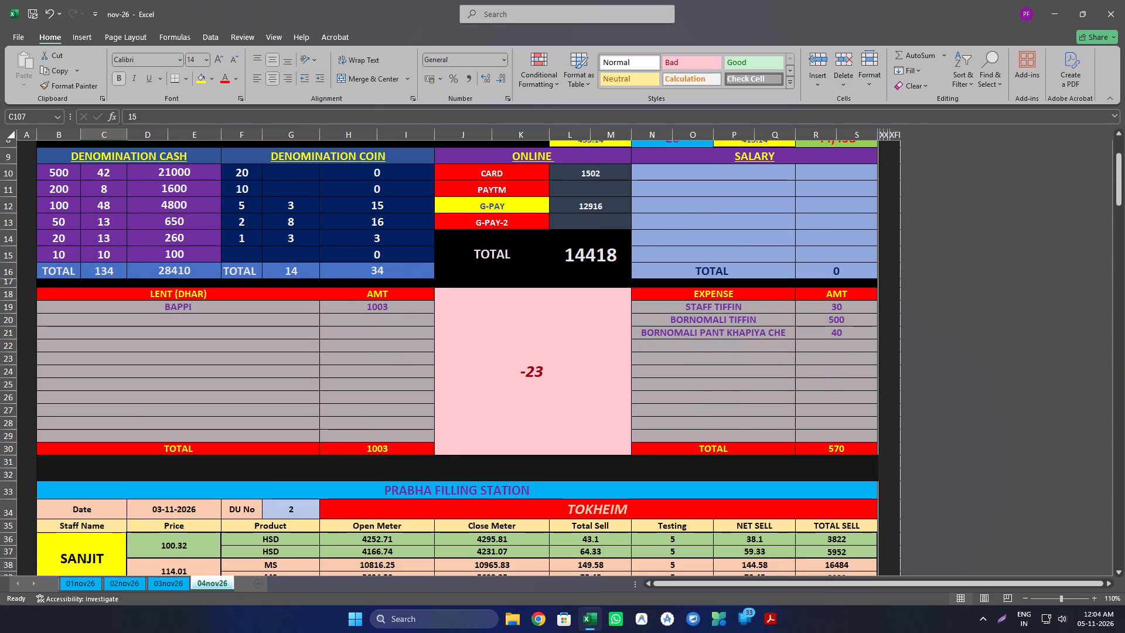
scroll(541, 375, "down", 6)
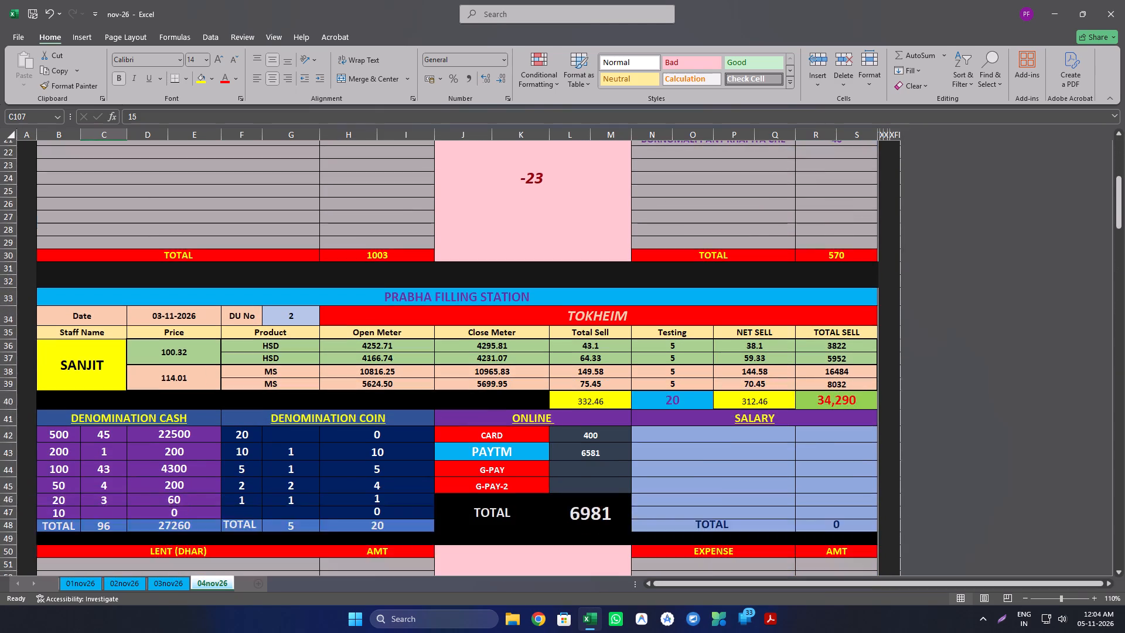
scroll(541, 375, "down", 6)
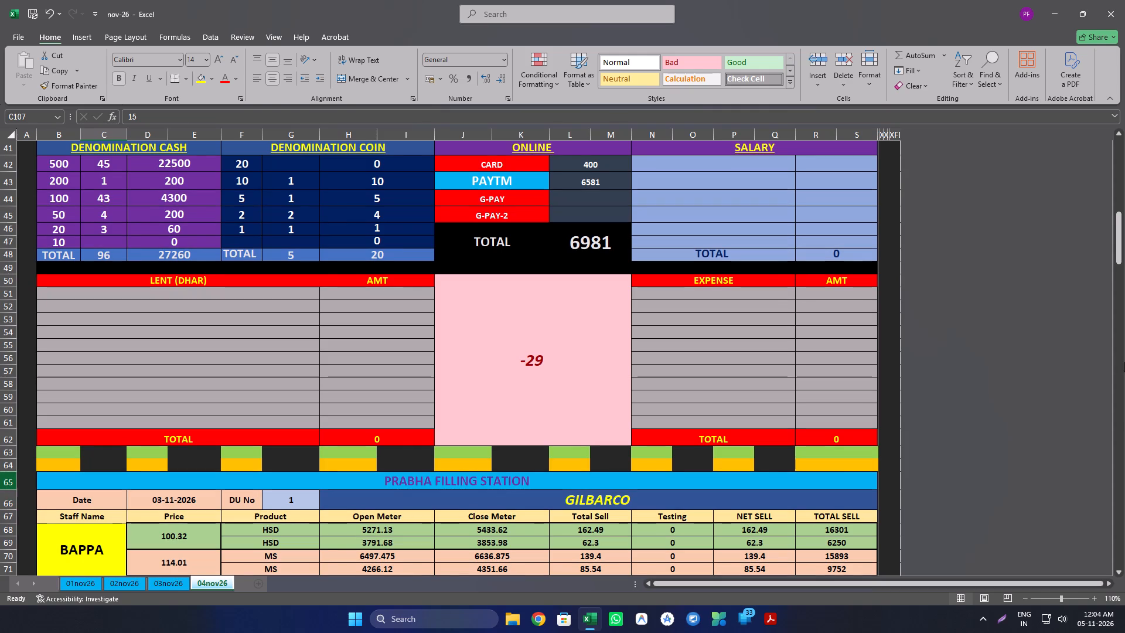
left_click(850, 292)
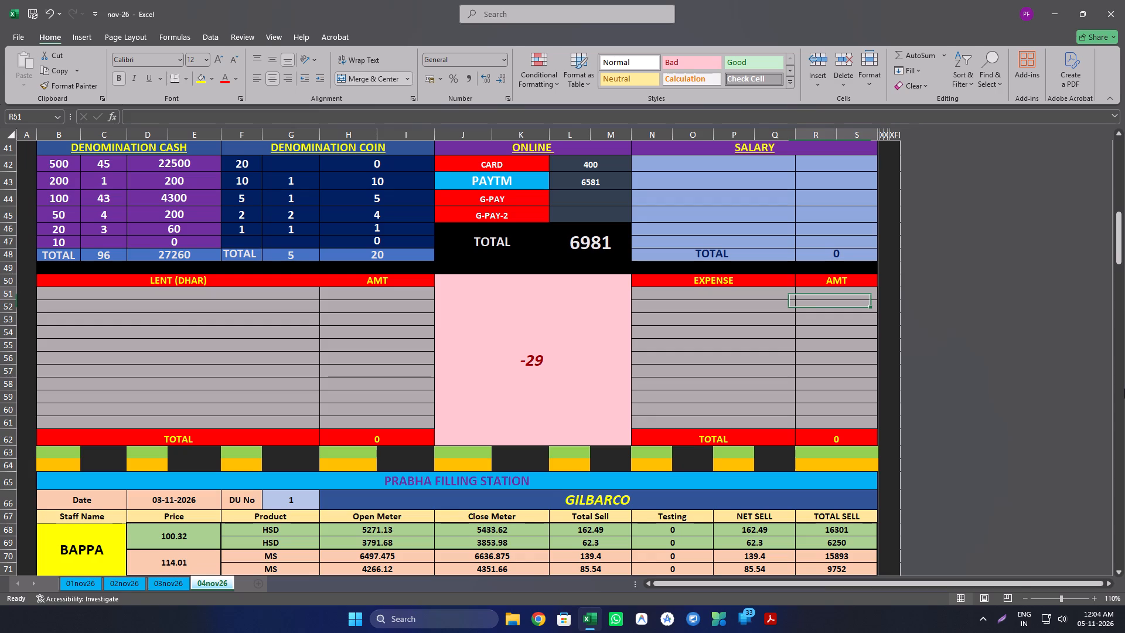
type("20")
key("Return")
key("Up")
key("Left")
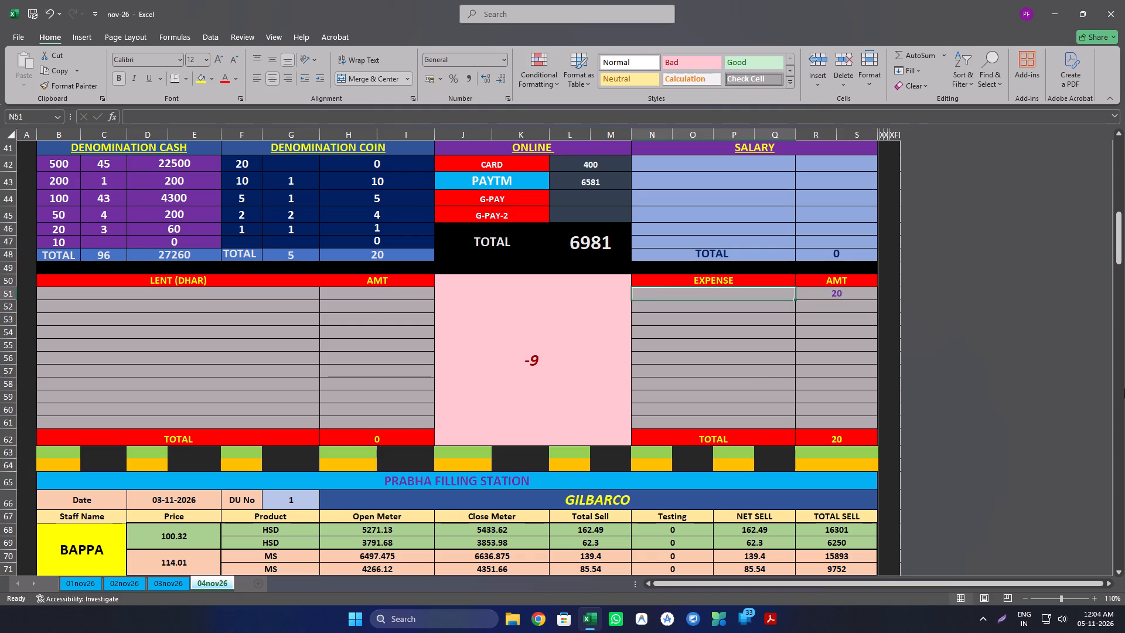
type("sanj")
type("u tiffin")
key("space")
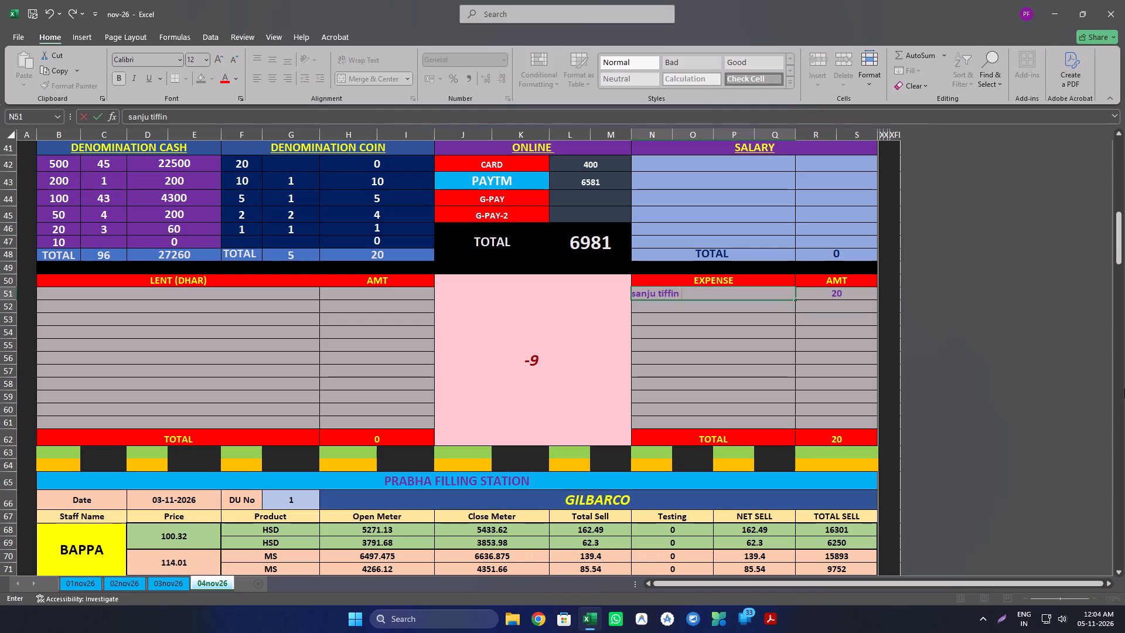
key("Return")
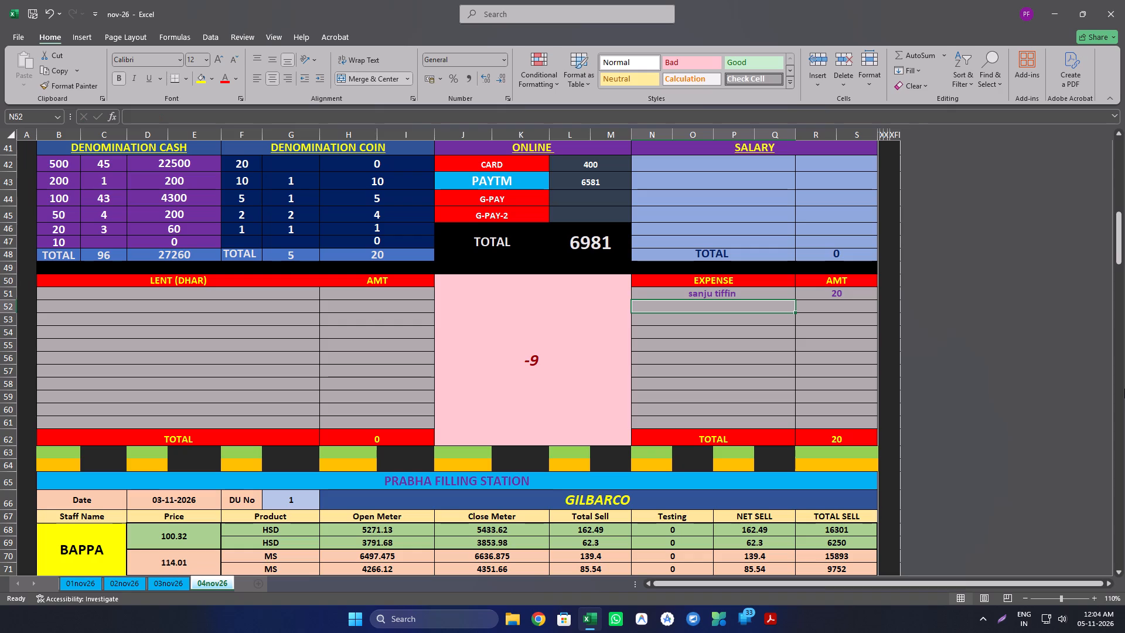
Record a "staff tiffin" expense of 50 in the first EXPENSE row of the daily summary.
scroll(600, 332, "up", 13)
scroll(600, 332, "down", 13)
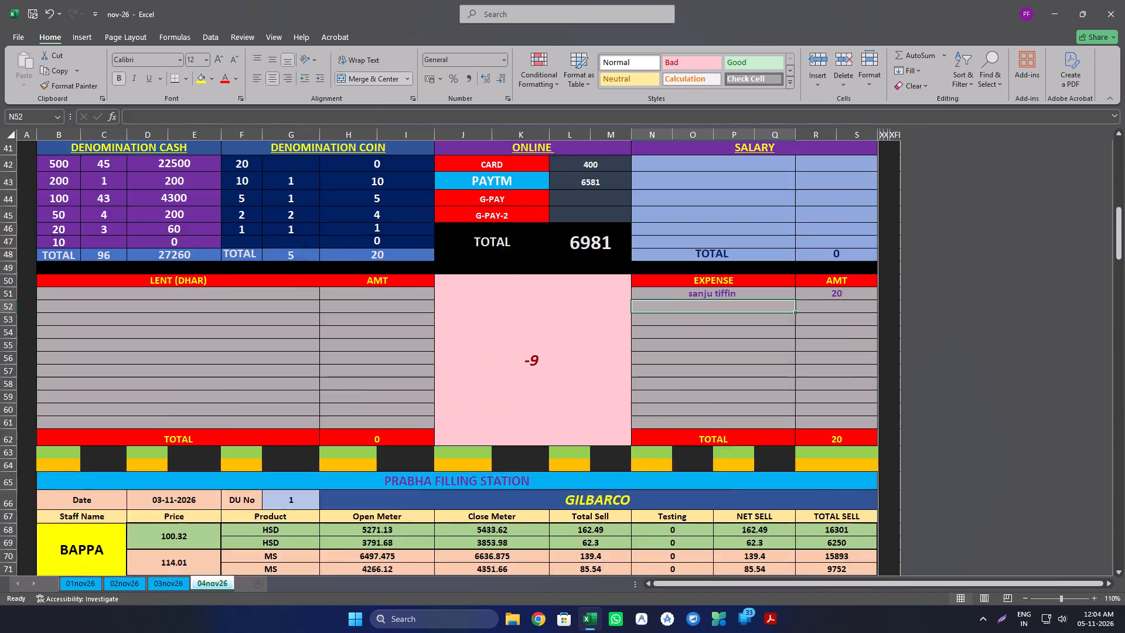
scroll(608, 329, "down", 20)
scroll(608, 329, "down", 10)
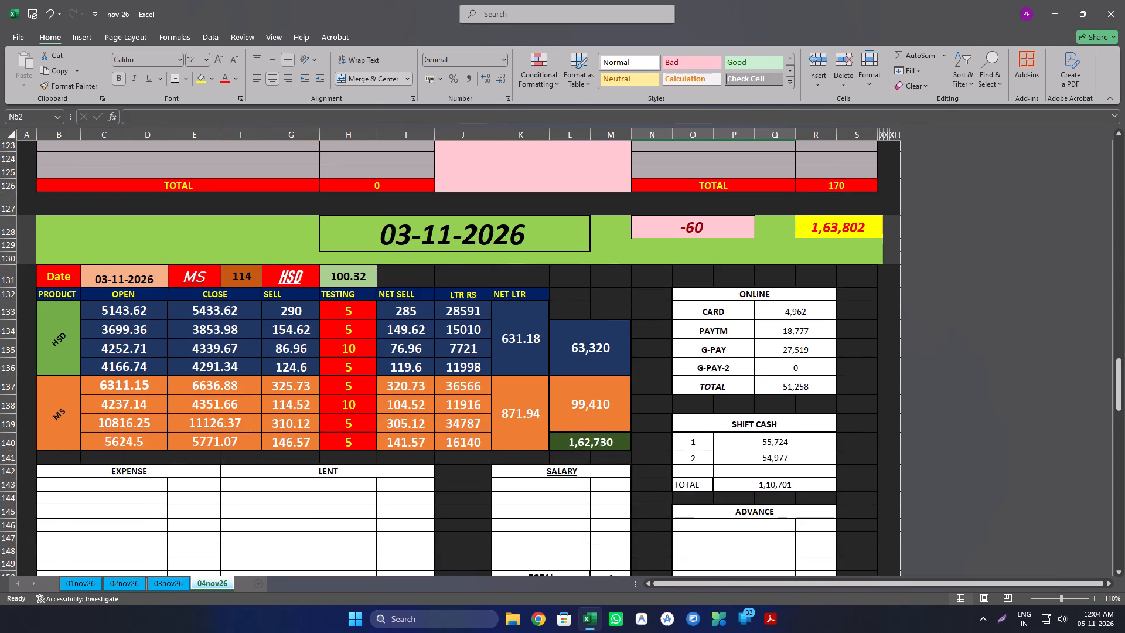
scroll(629, 333, "up", 3)
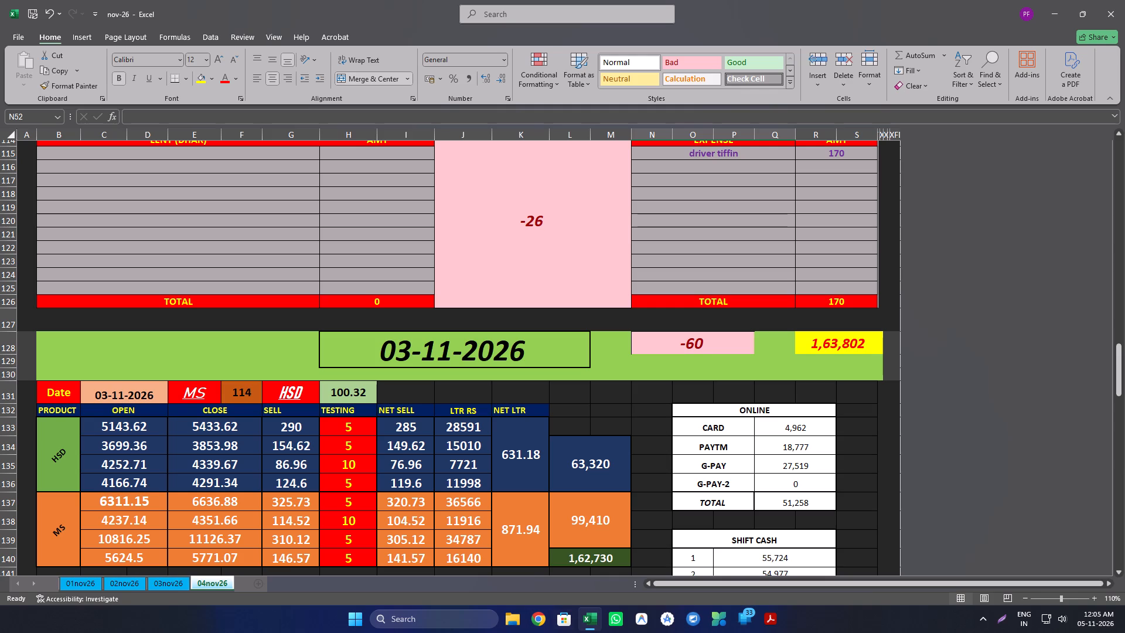
scroll(523, 288, "down", 8)
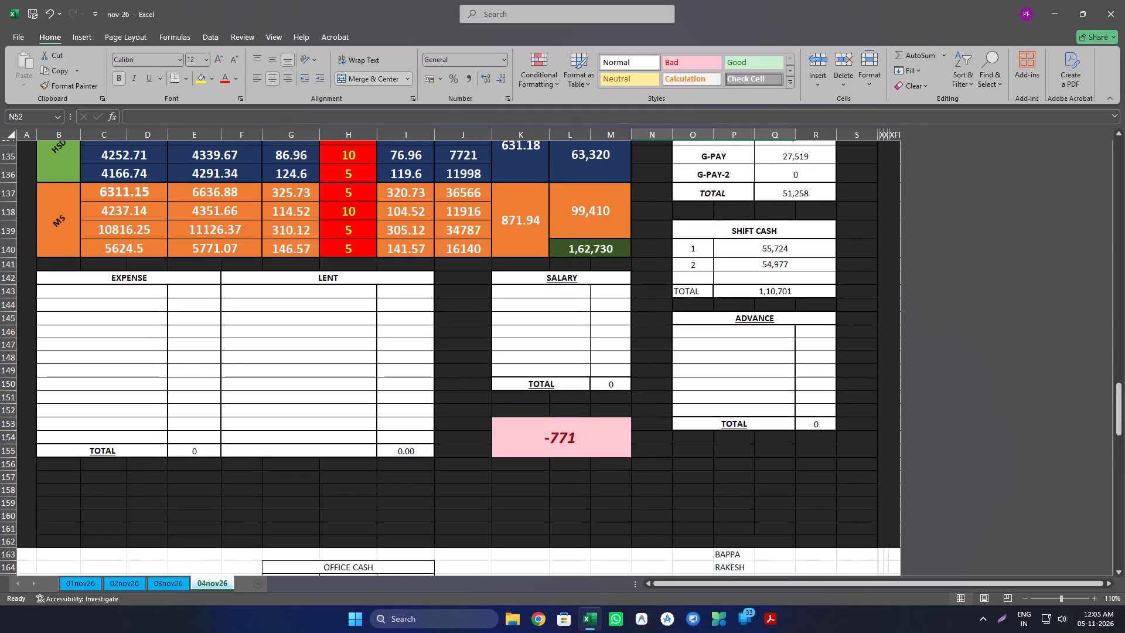
left_click(195, 293)
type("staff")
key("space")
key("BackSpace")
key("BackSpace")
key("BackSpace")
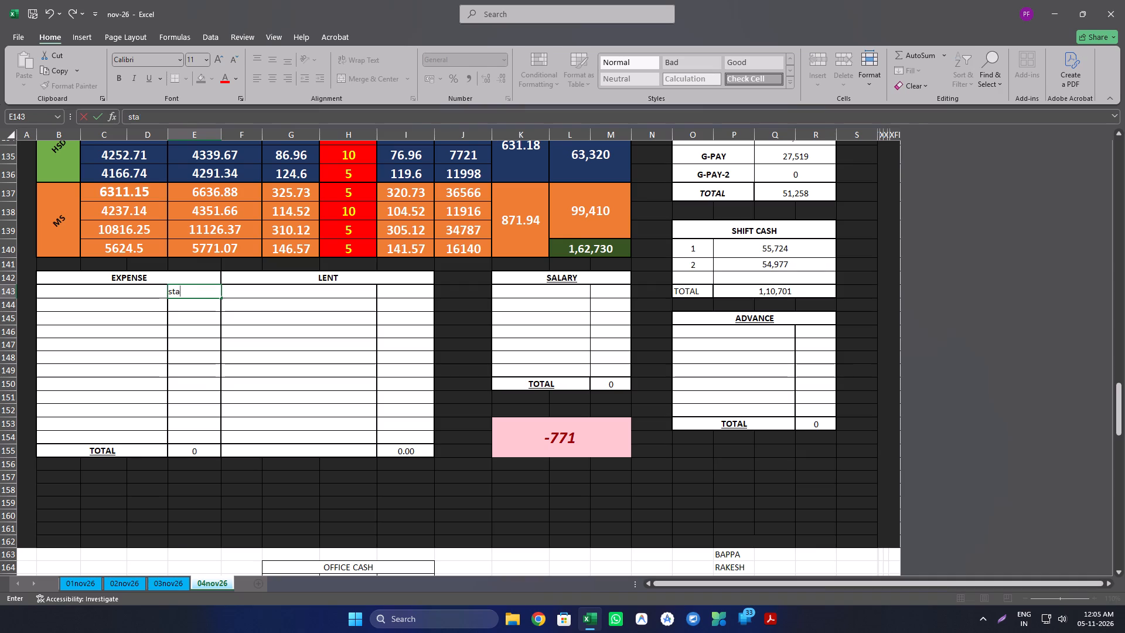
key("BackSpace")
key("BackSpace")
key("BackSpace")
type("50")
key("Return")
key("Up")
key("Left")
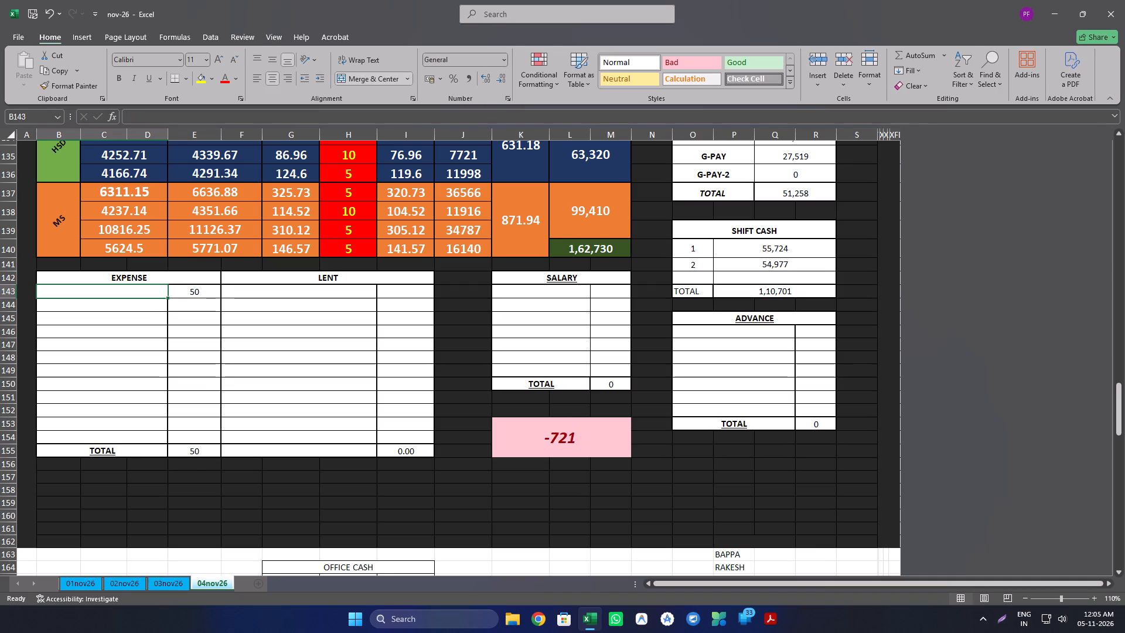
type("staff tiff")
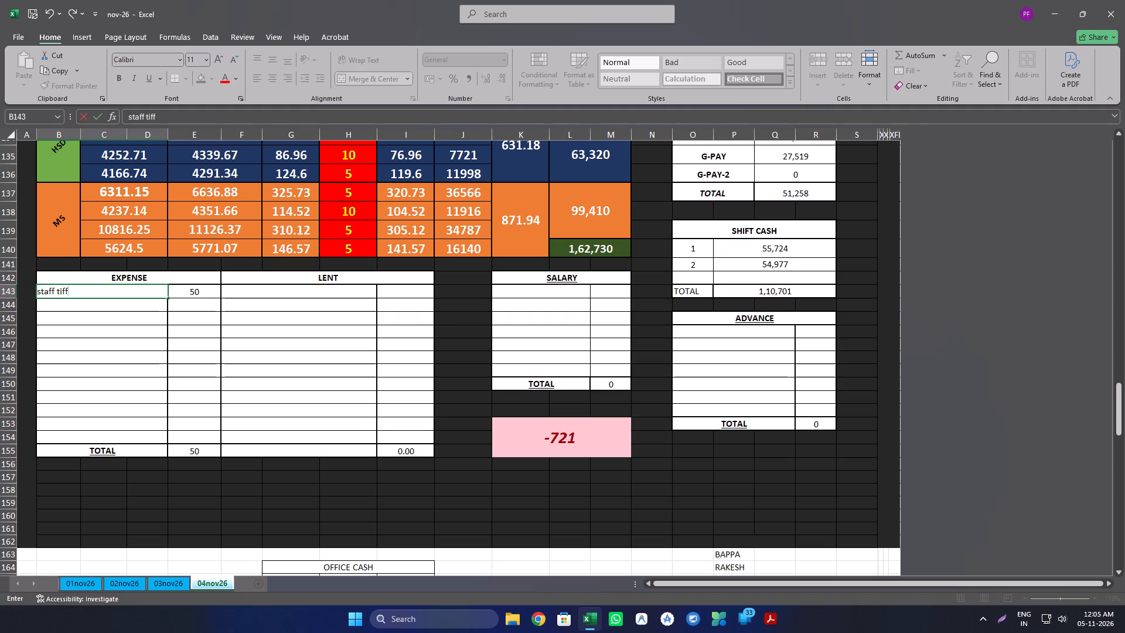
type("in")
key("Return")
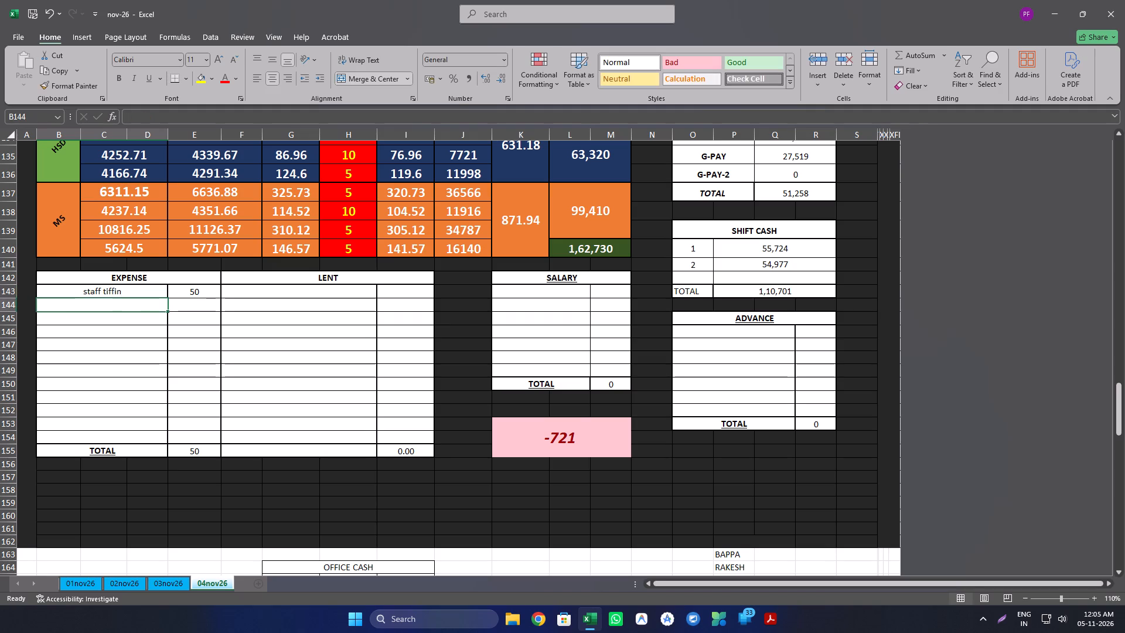
Set TESTING to 5 for the third HSD row and the second MS row in the daily summary.
scroll(480, 330, "up", 5)
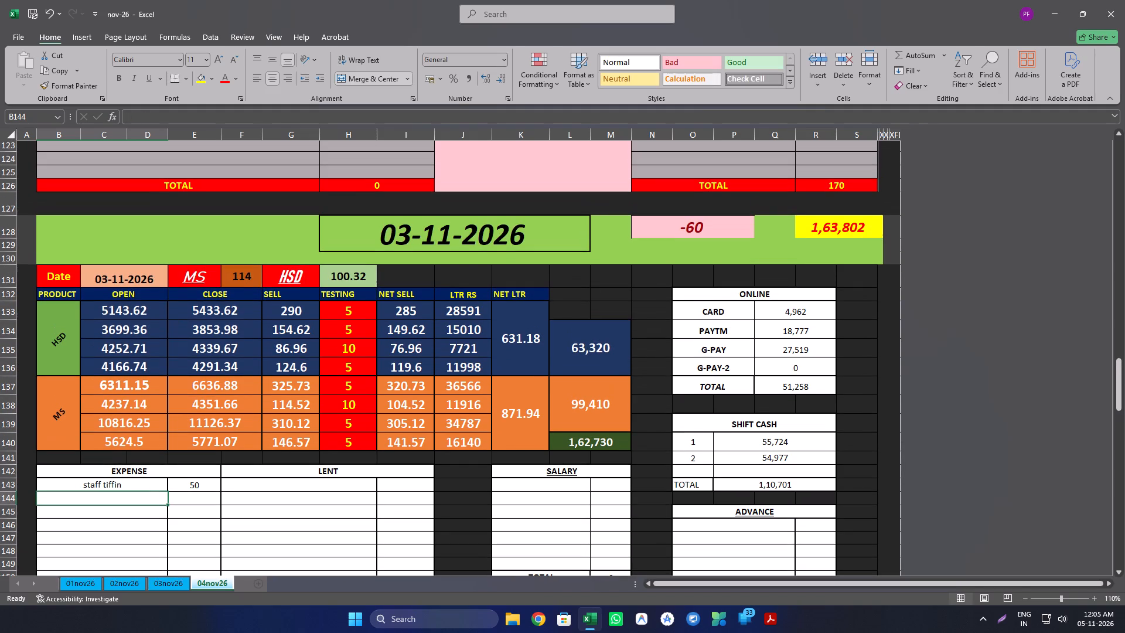
left_click(359, 350)
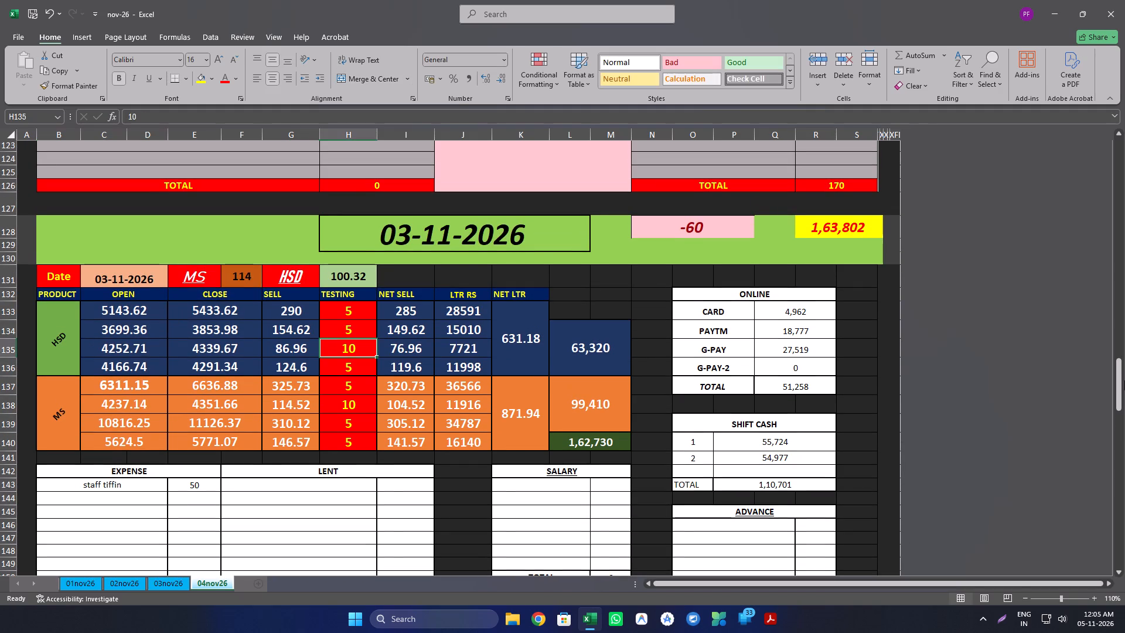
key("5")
key("Return")
key("Return")
key("Return")
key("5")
key("Return")
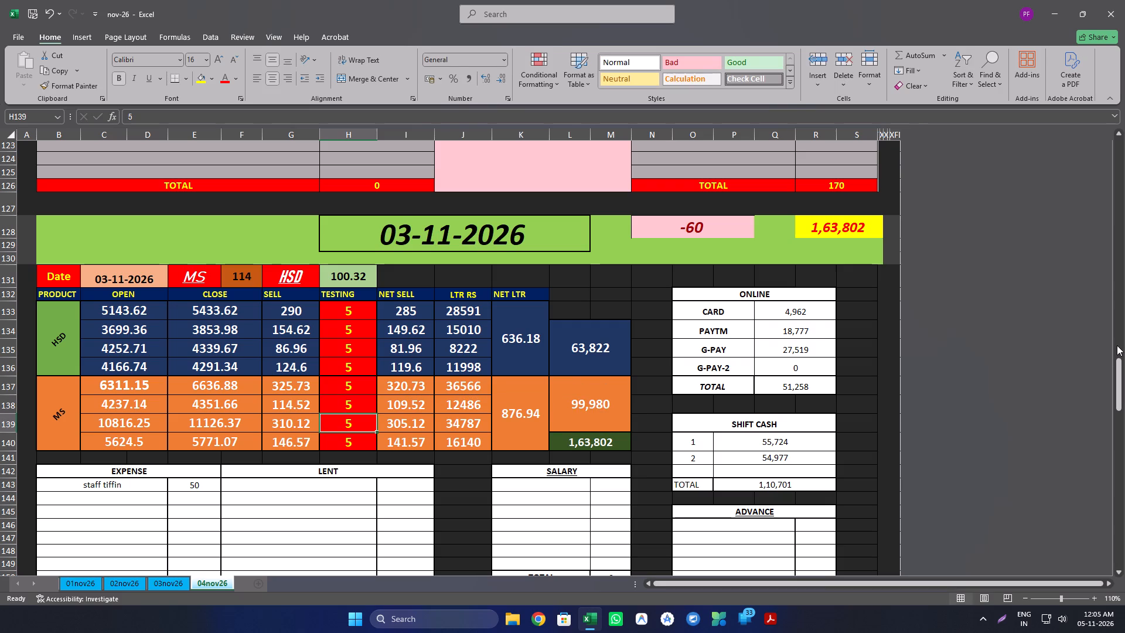
Record a "bornomali khabar taka sanju" expense of 500 in the second EXPENSE row of the daily summary.
scroll(1123, 336, "down", 2)
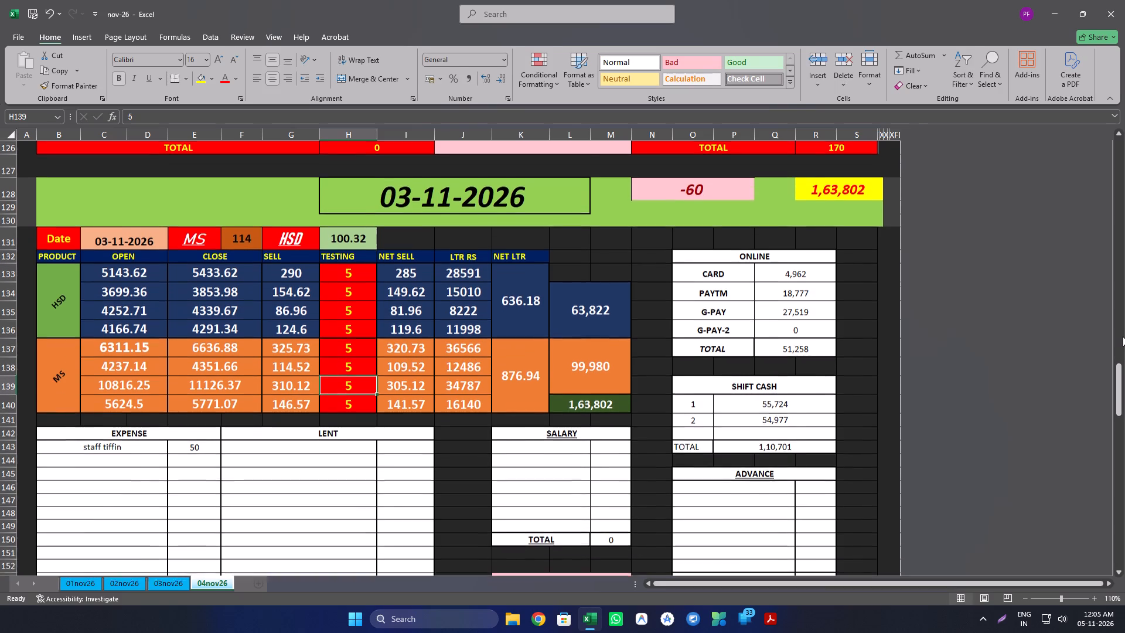
scroll(1123, 336, "down", 1)
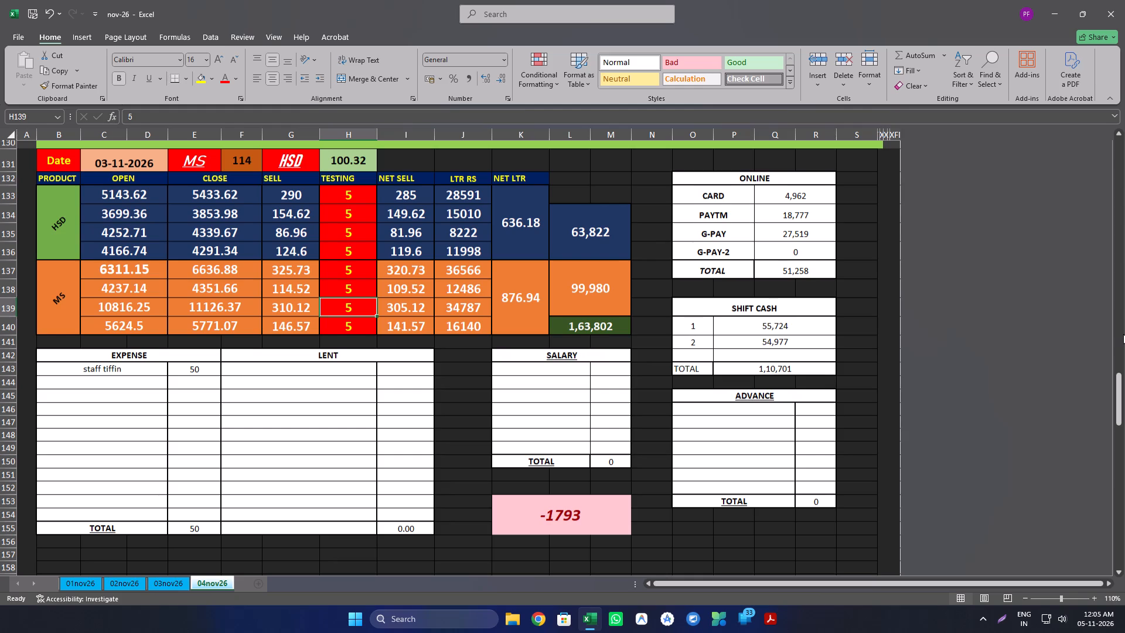
key("Up")
key("Left")
key("Down")
key("Down")
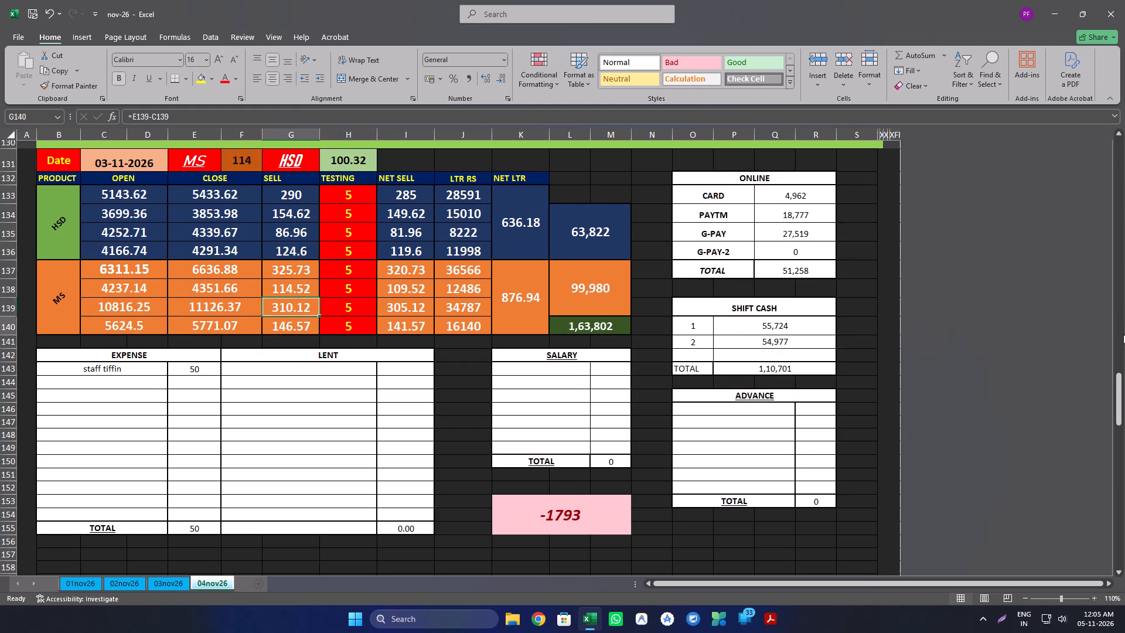
key("Down")
key("Left")
key("Down")
key("Down")
key("Left")
key("Down")
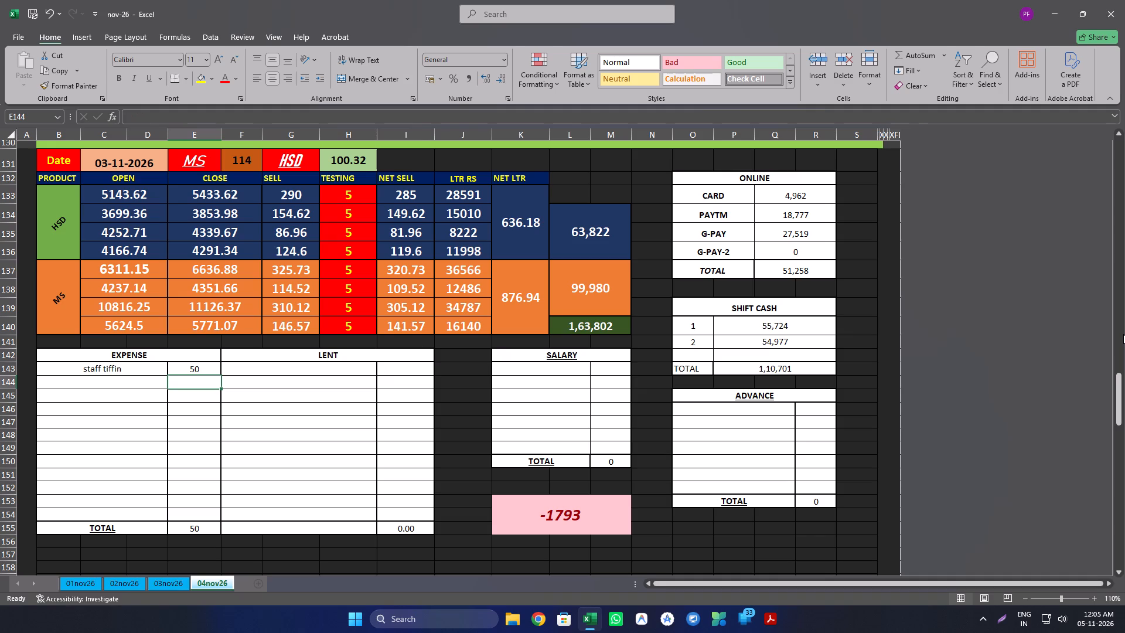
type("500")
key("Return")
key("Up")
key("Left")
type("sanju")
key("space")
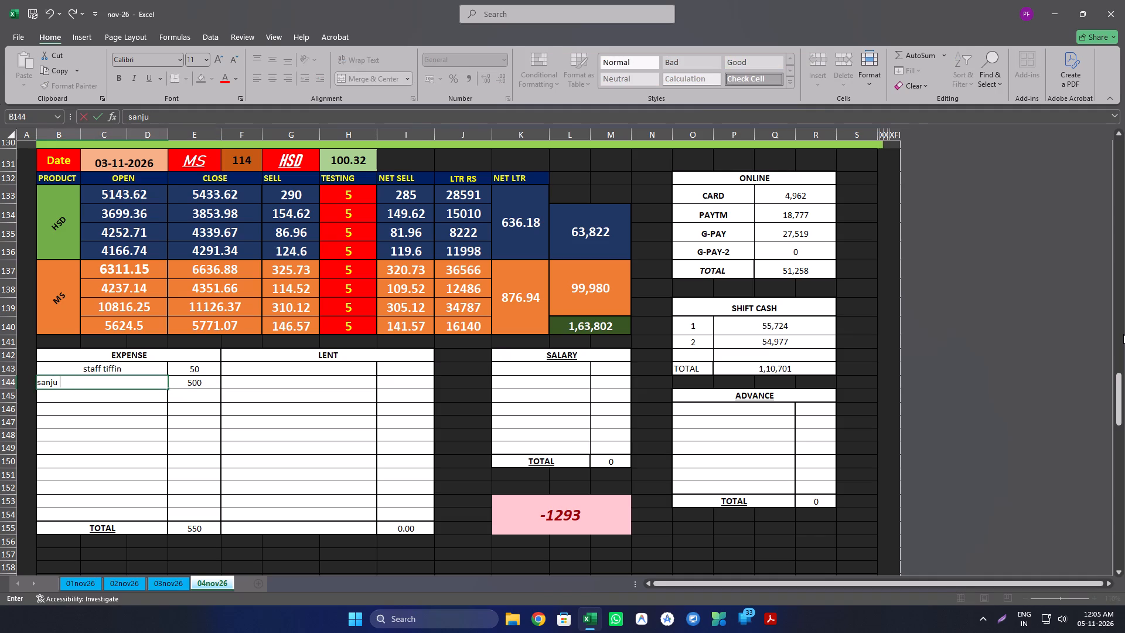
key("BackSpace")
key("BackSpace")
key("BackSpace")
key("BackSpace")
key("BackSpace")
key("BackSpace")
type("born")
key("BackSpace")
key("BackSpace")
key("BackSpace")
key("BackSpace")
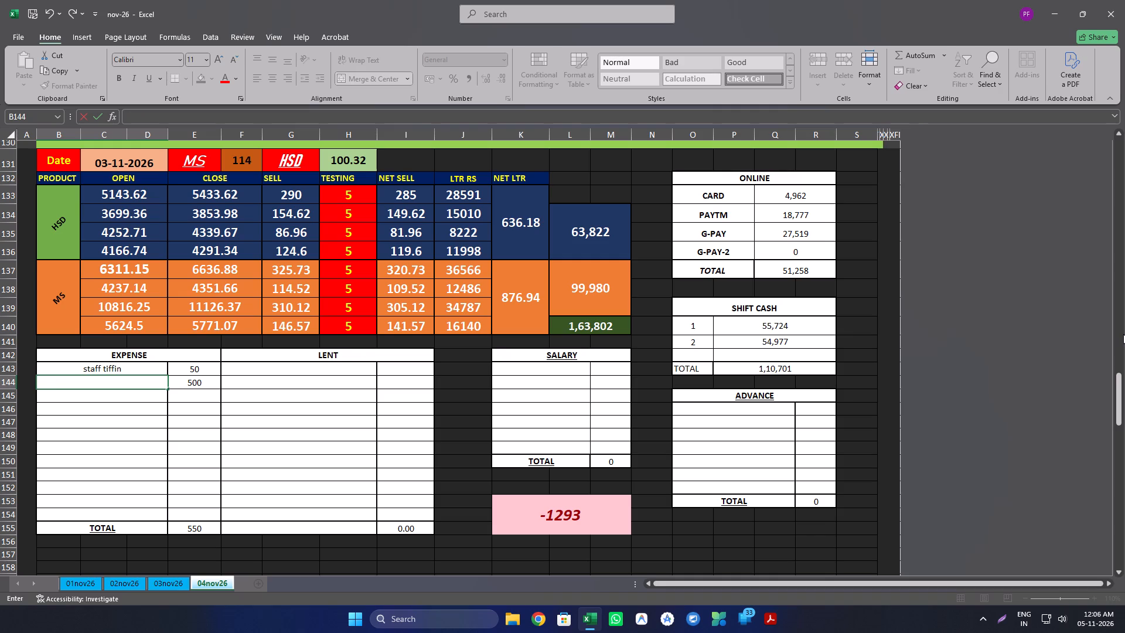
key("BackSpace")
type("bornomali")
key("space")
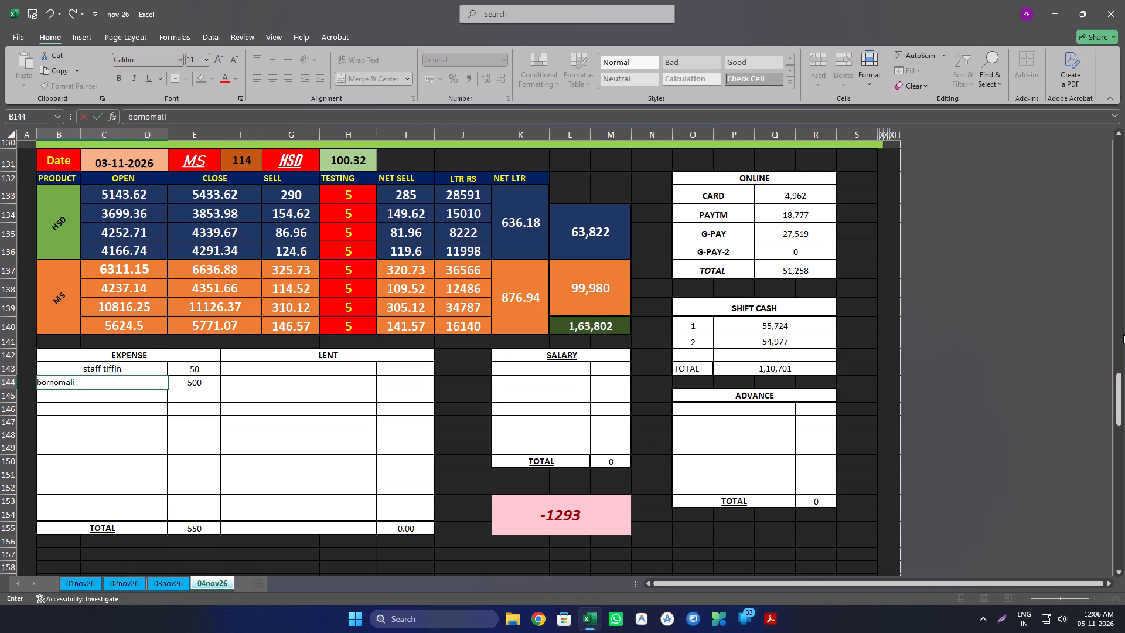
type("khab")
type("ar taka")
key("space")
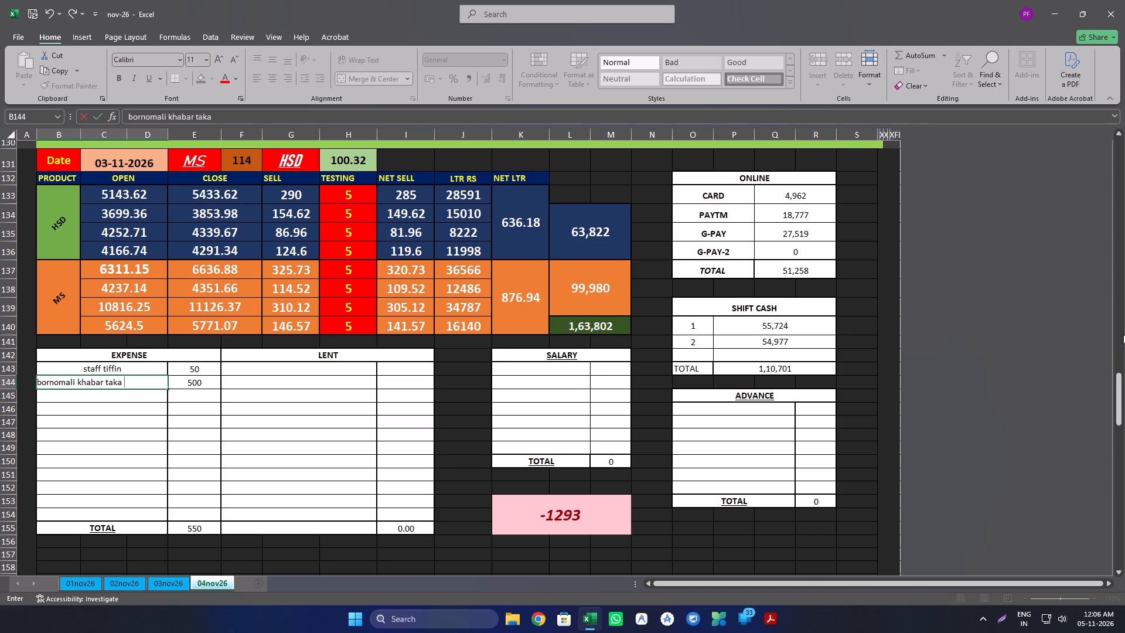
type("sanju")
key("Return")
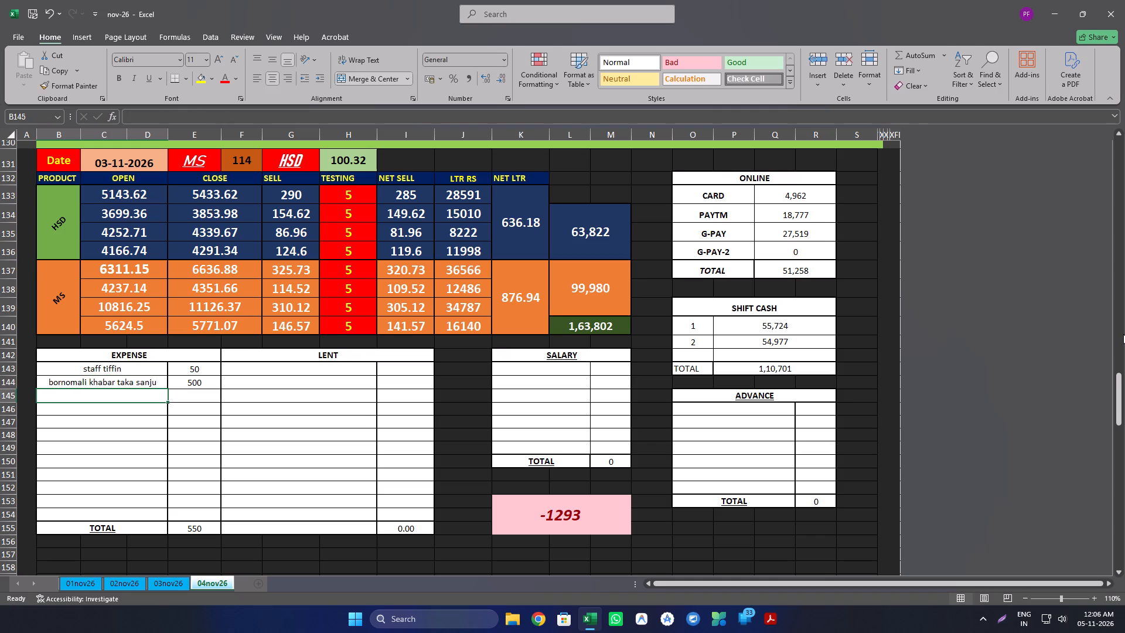
Enter an expense amount of 170 in the third EXPENSE row of the daily summary.
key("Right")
scroll(1102, 295, "up", 4)
scroll(1015, 308, "up", 1)
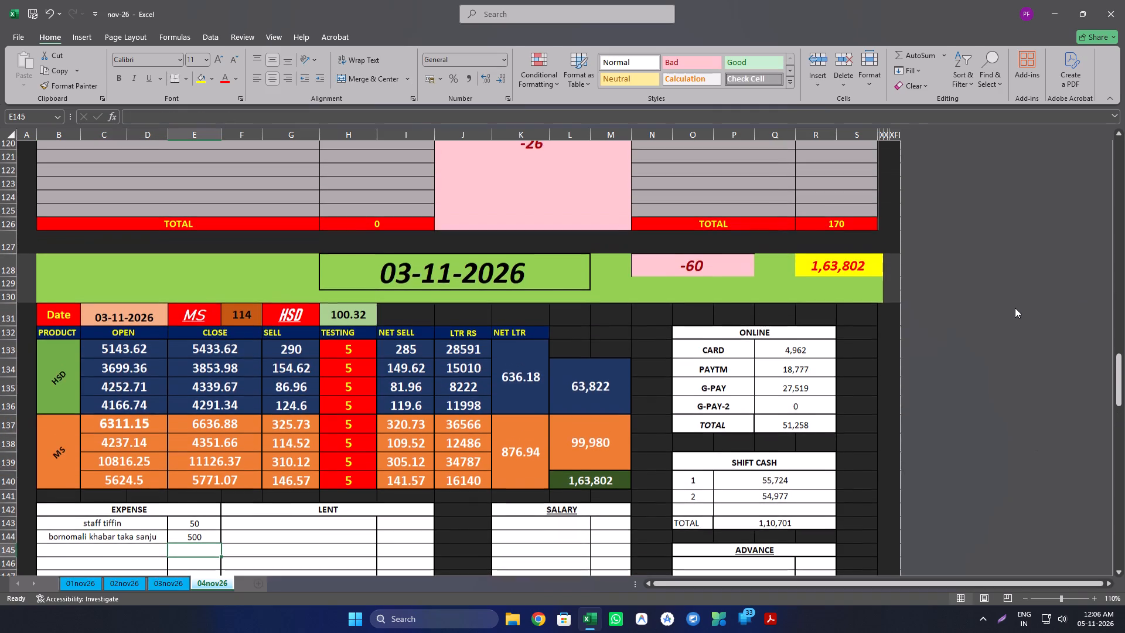
scroll(1015, 308, "up", 8)
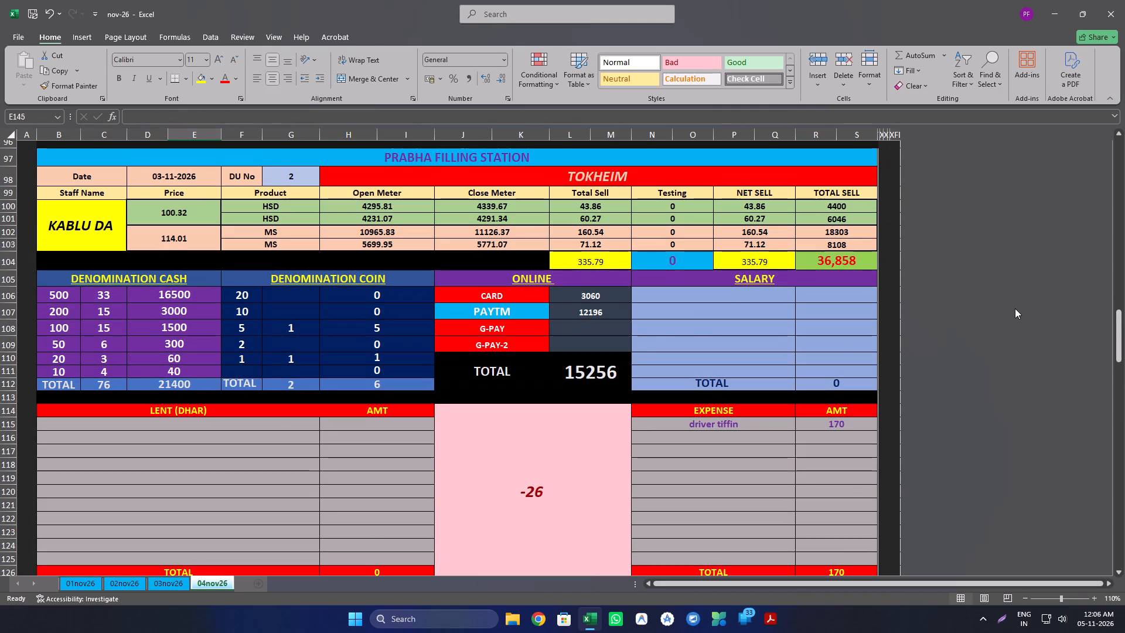
scroll(1015, 308, "down", 19)
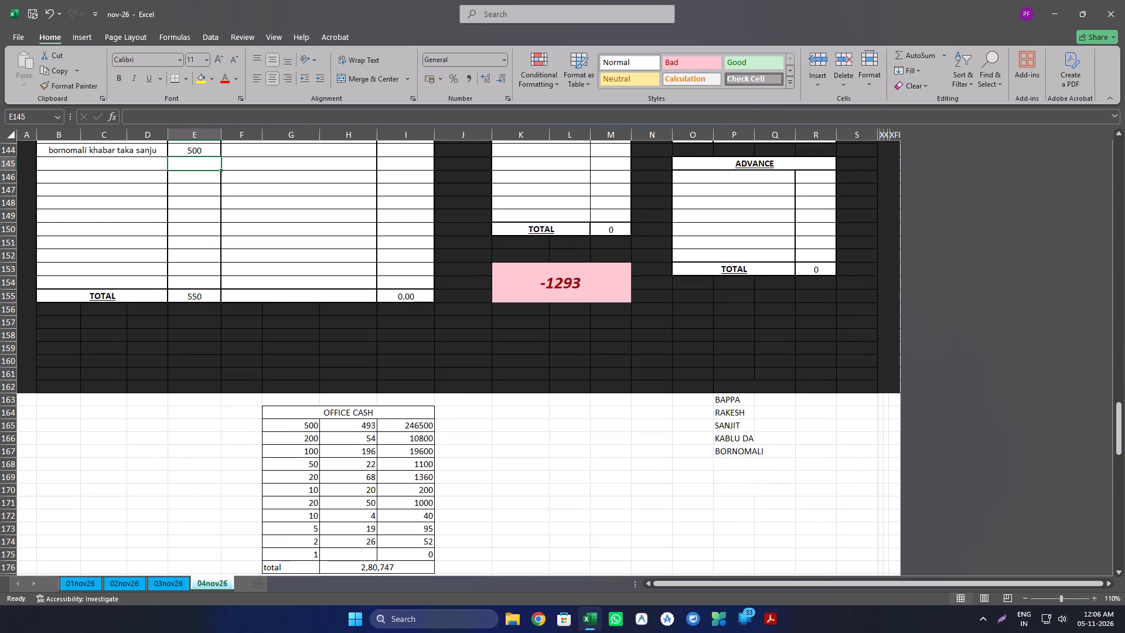
scroll(830, 330, "up", 3)
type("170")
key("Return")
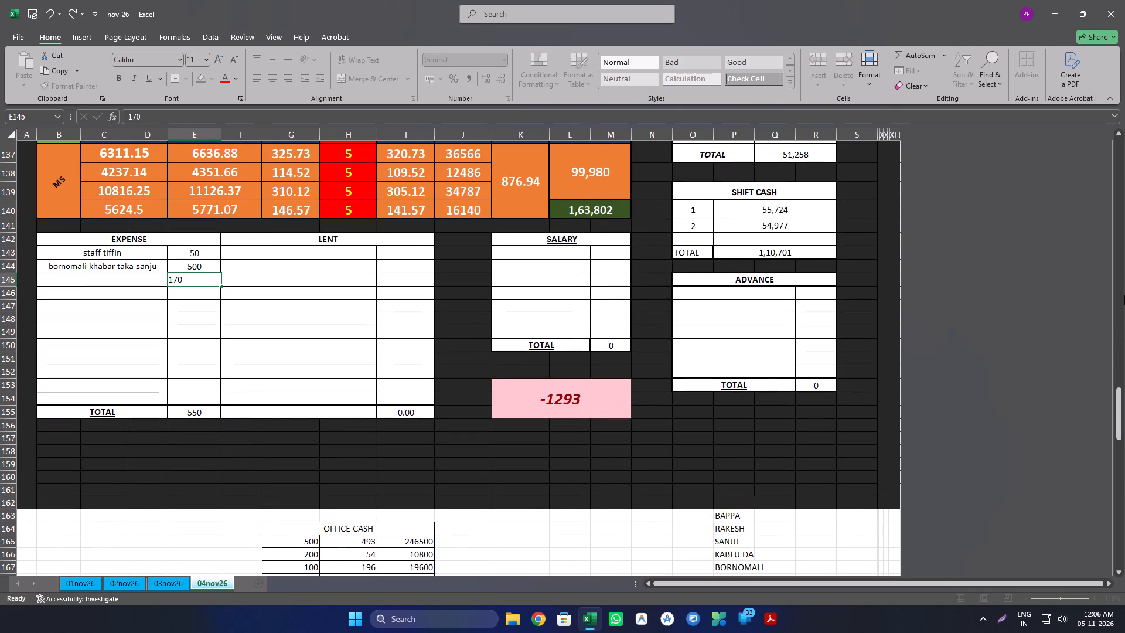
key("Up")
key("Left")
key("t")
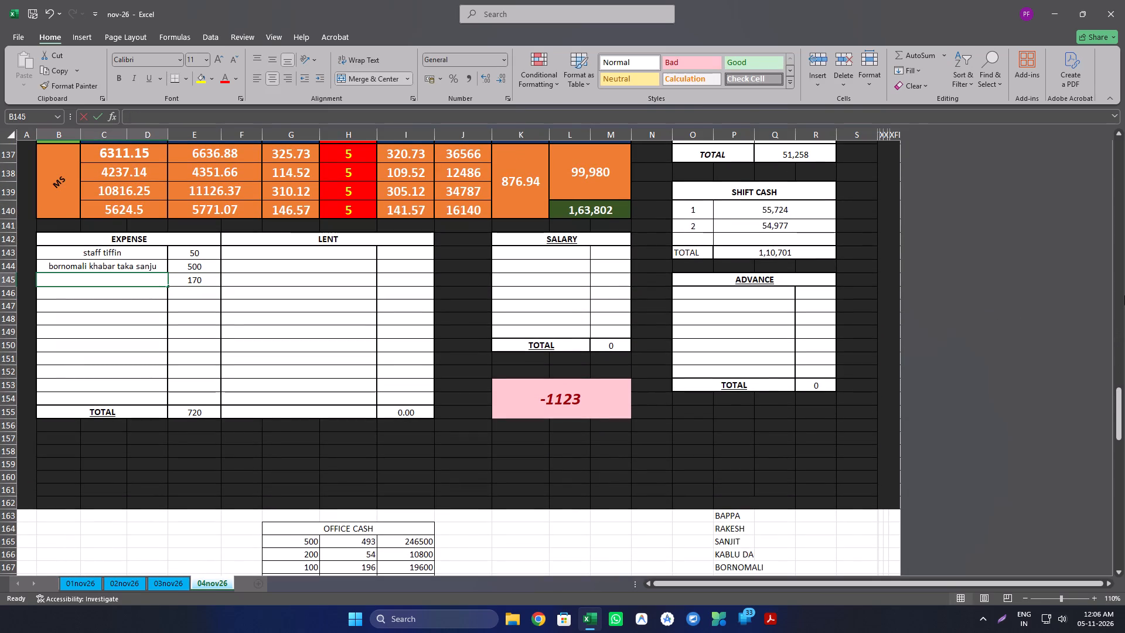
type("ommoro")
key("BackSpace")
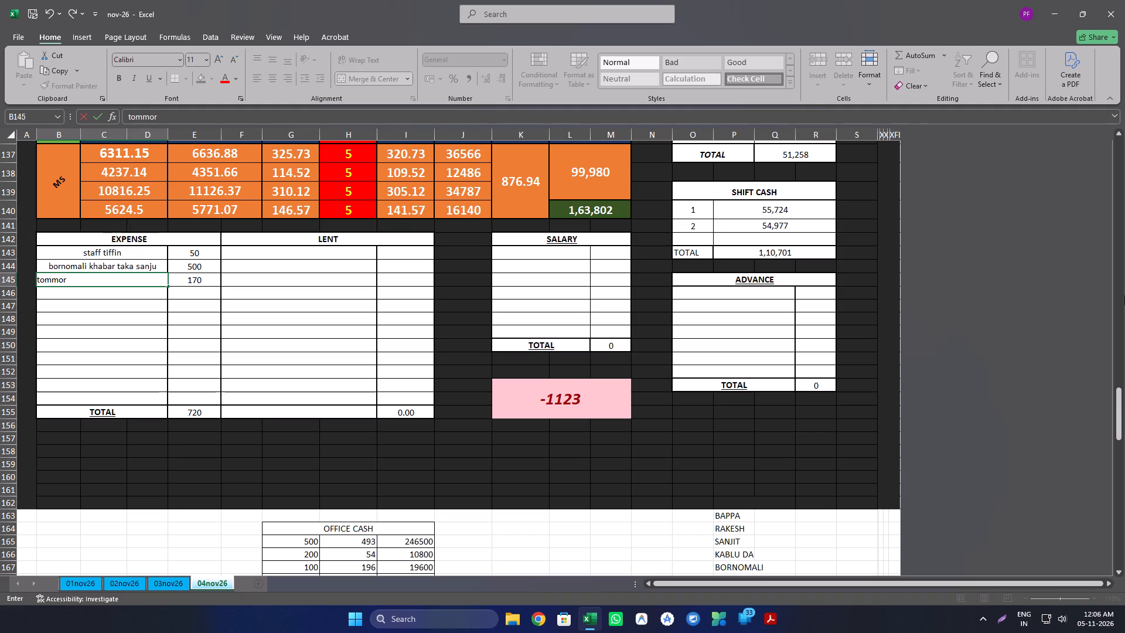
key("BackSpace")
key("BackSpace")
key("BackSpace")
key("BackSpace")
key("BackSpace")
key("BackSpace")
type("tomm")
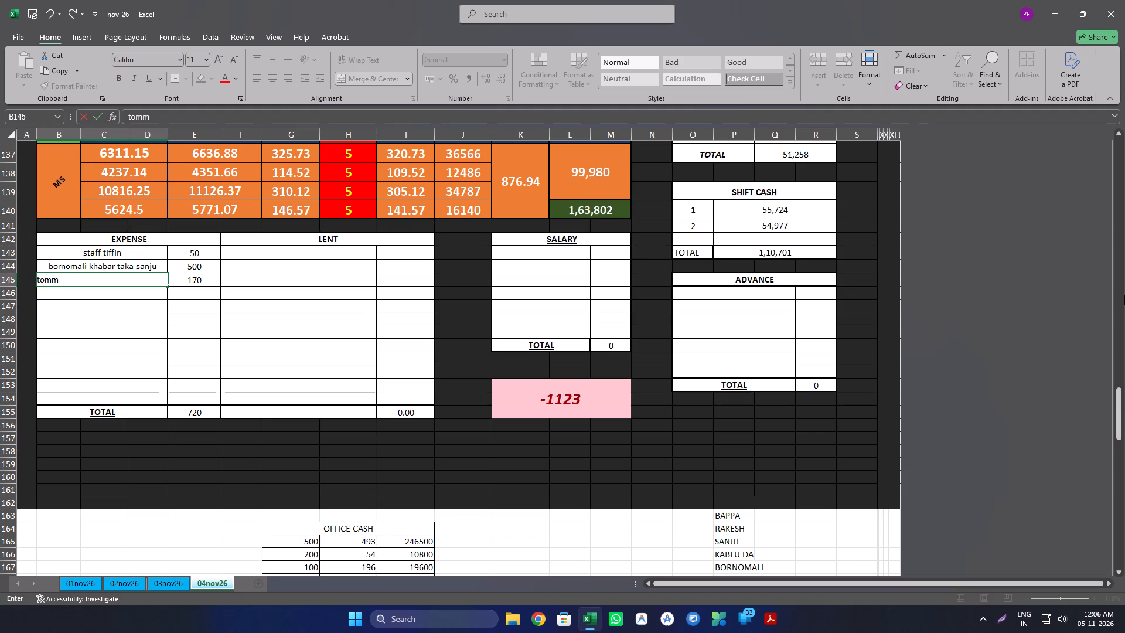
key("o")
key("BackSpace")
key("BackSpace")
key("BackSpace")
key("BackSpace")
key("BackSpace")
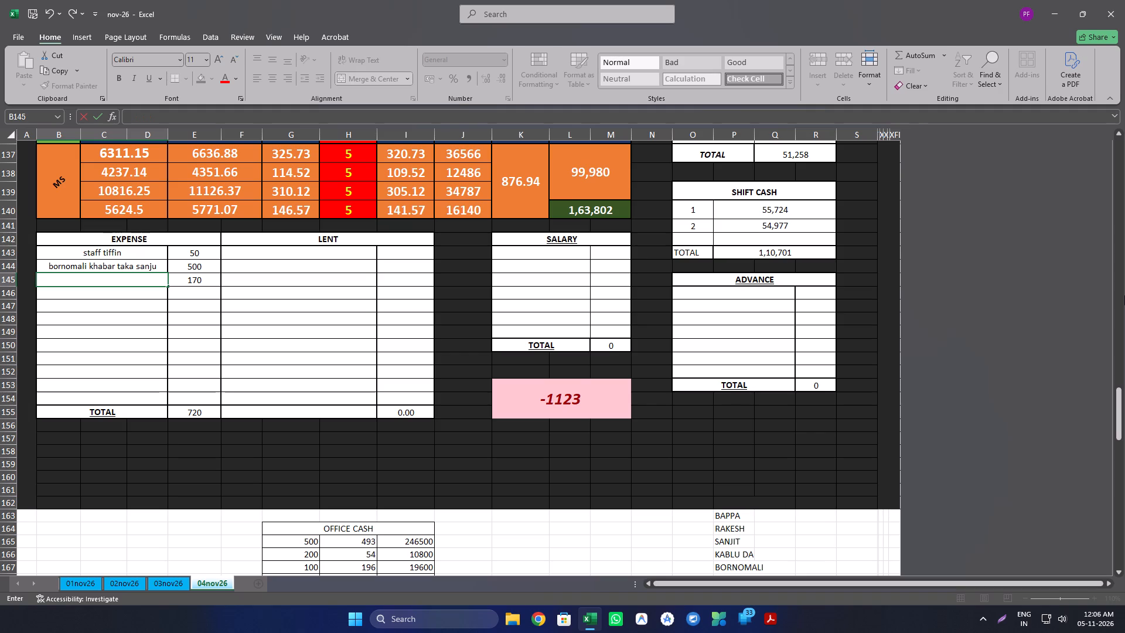
Describe the 170 expense in the daily summary as "driver tiffin tal ar gadi".
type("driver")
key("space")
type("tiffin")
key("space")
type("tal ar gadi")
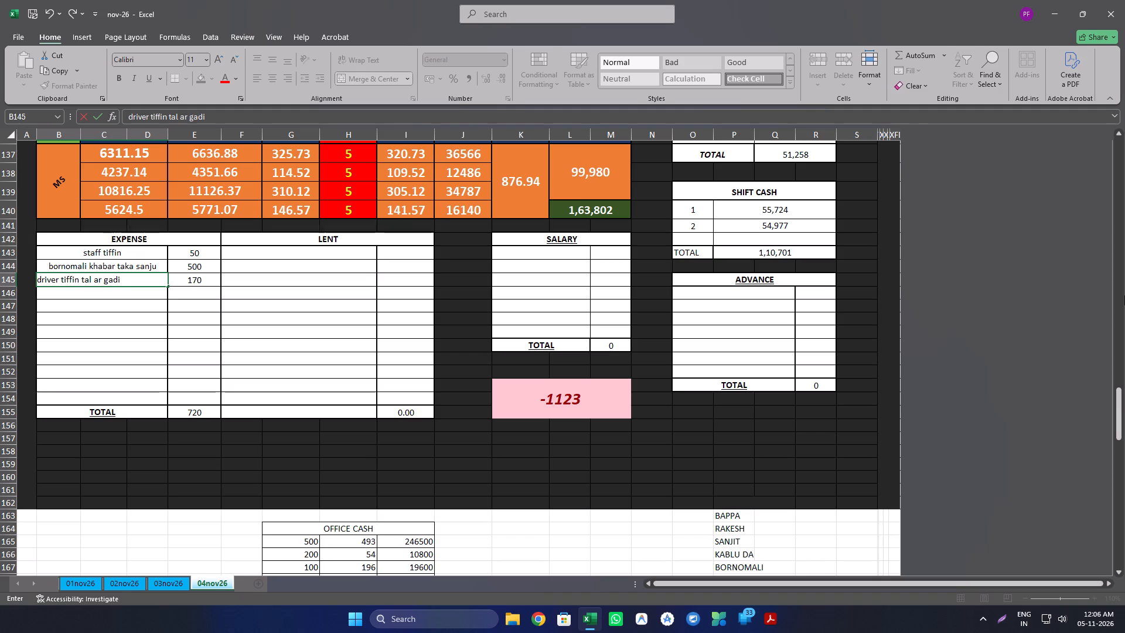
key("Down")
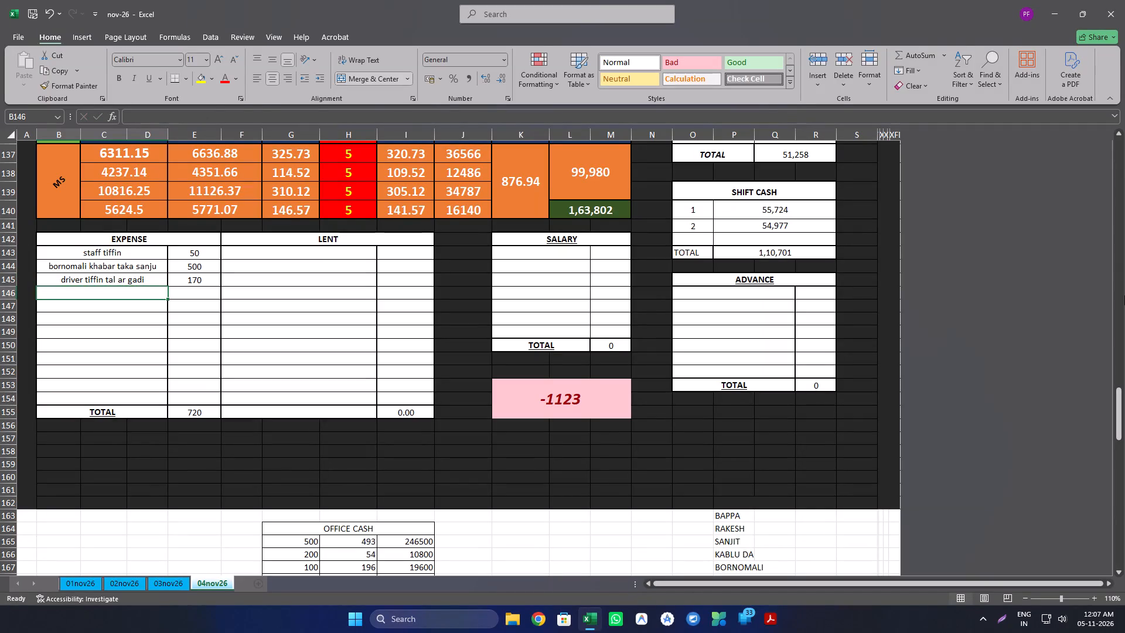
Label the 20 expense in the first EXPENSE row of BAPPA's GILBARCO block as "staff tiffin".
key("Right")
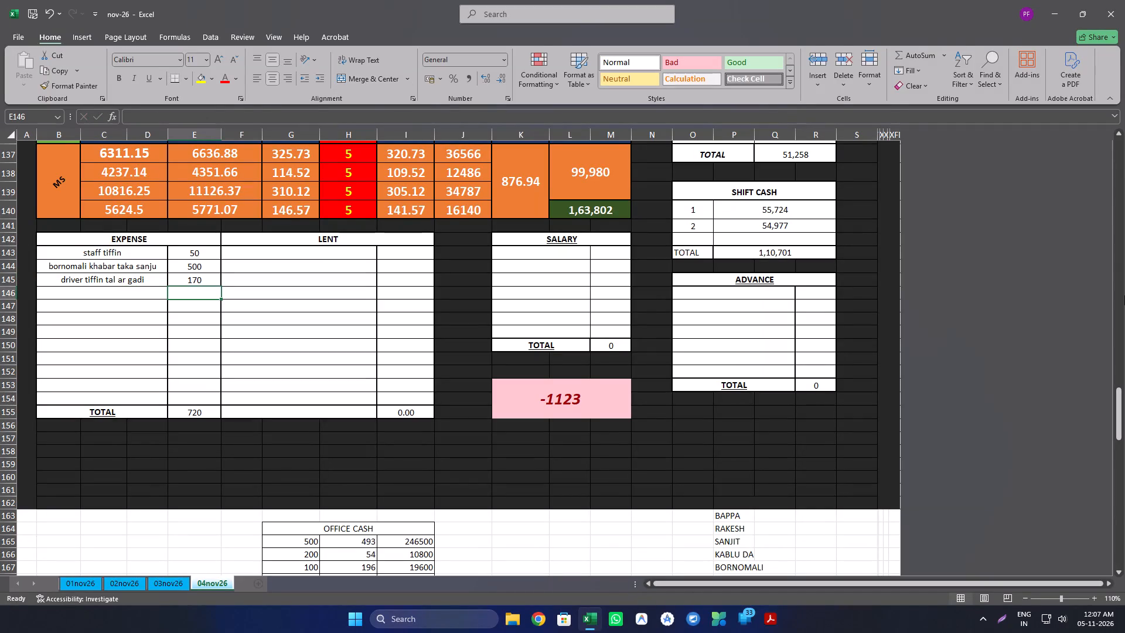
scroll(1124, 291, "up", 19)
scroll(1124, 291, "up", 3)
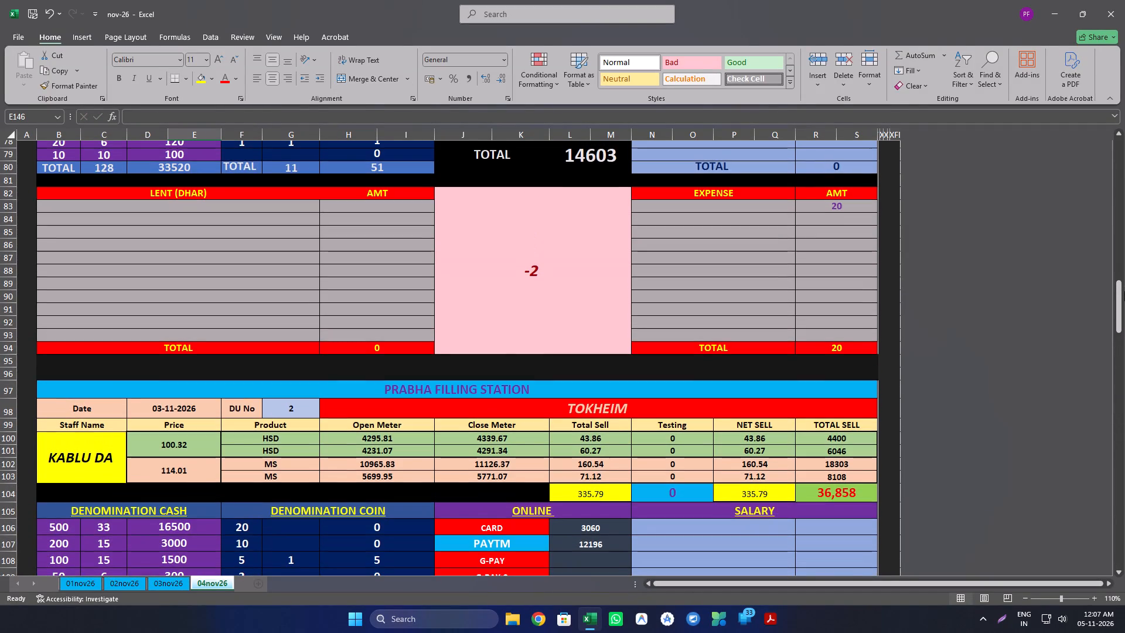
scroll(1124, 291, "up", 3)
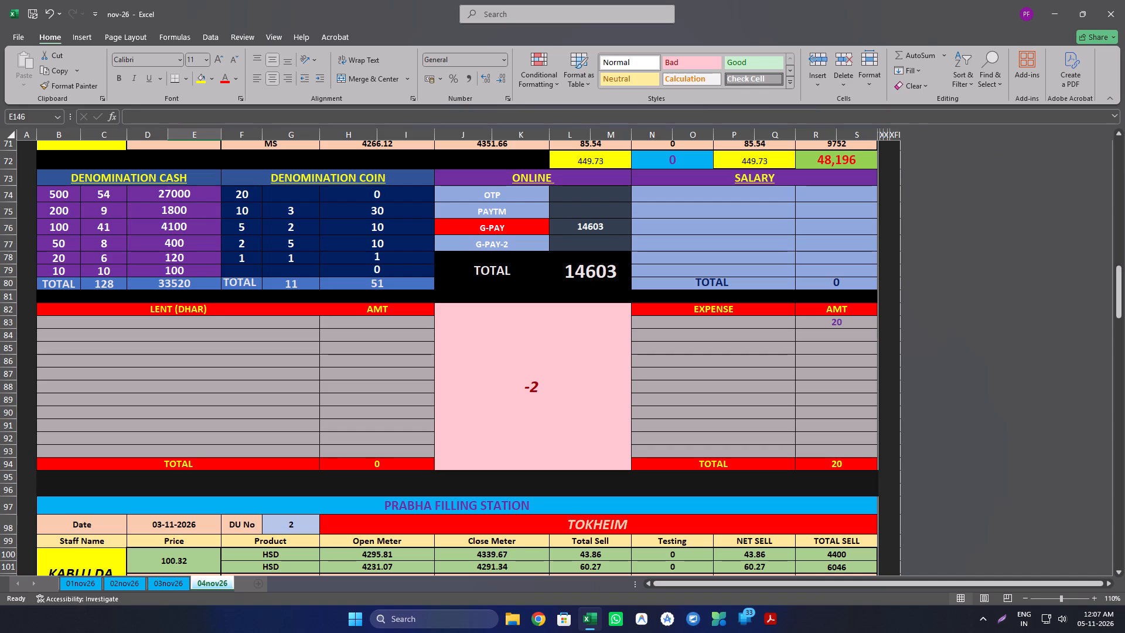
left_click(681, 322)
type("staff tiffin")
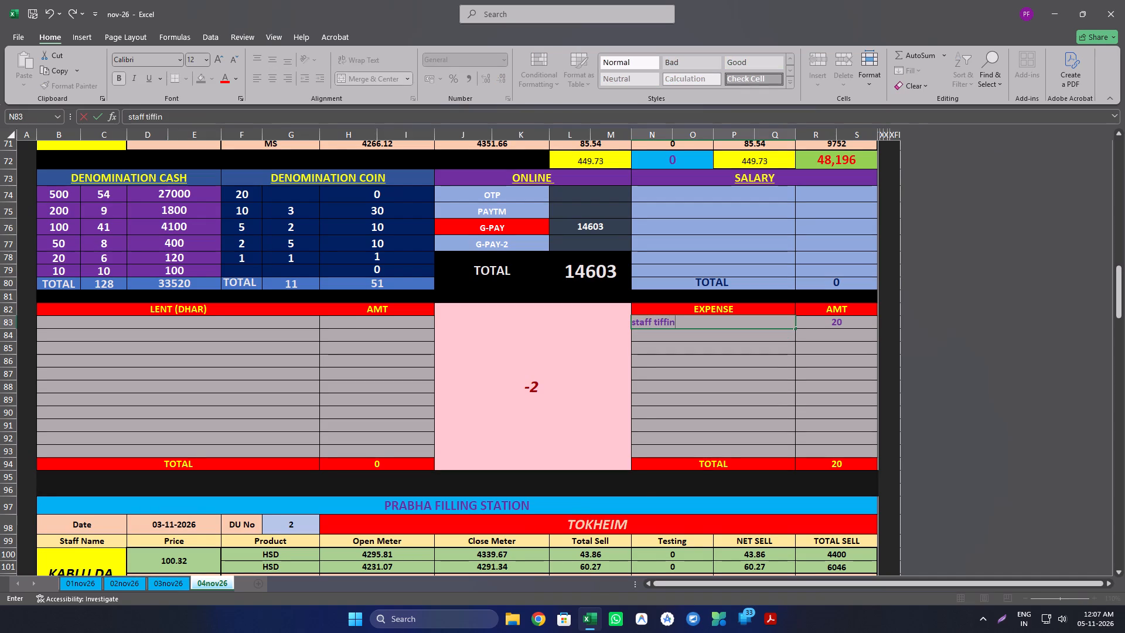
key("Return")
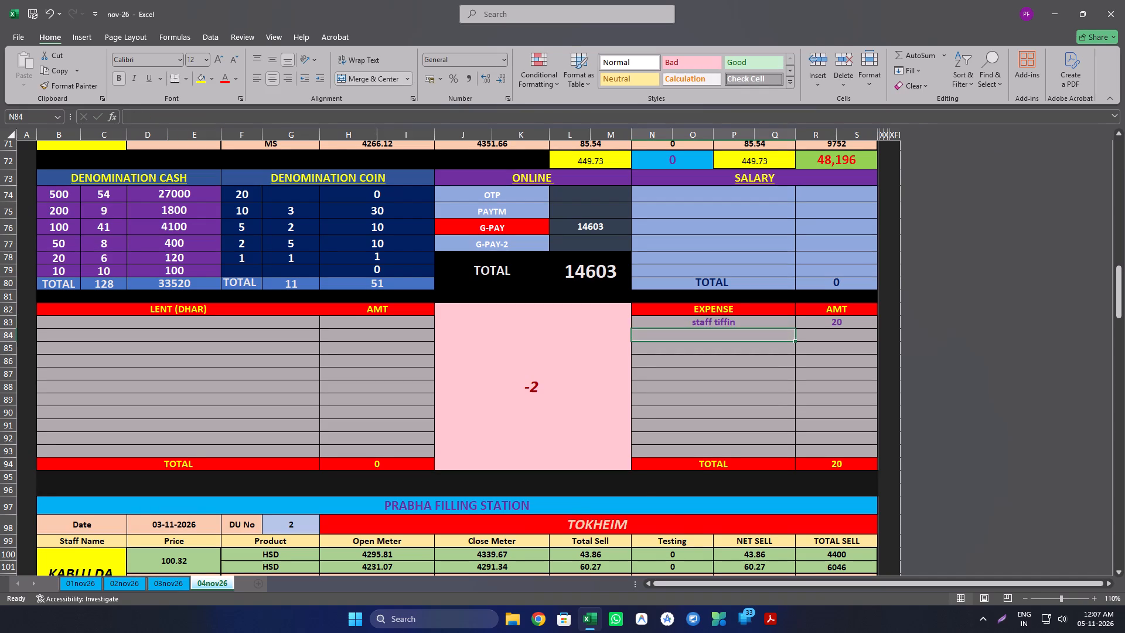
Record a "sanju tiffin" expense of 20 in the fourth EXPENSE row of the daily summary.
scroll(679, 394, "up", 7)
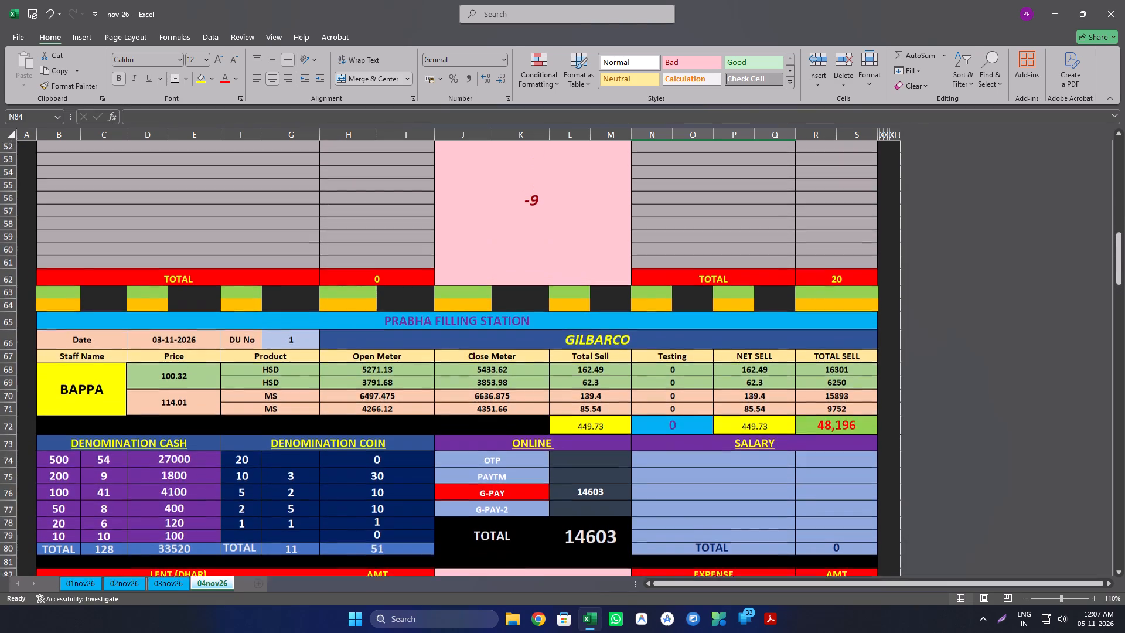
scroll(679, 393, "up", 13)
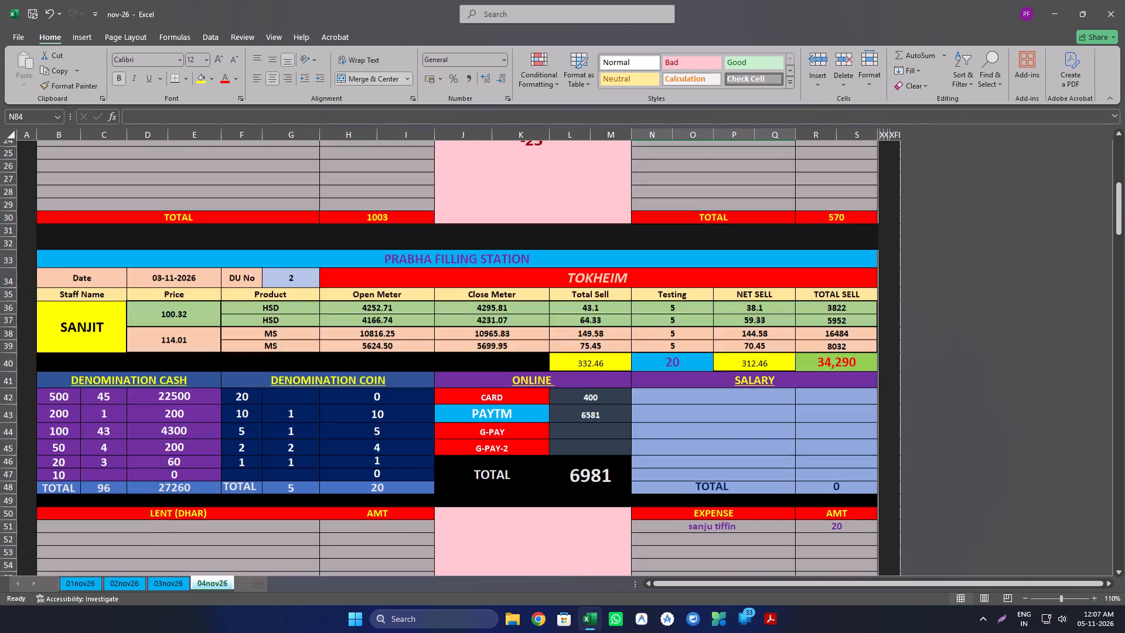
scroll(679, 393, "down", 20)
scroll(679, 393, "down", 11)
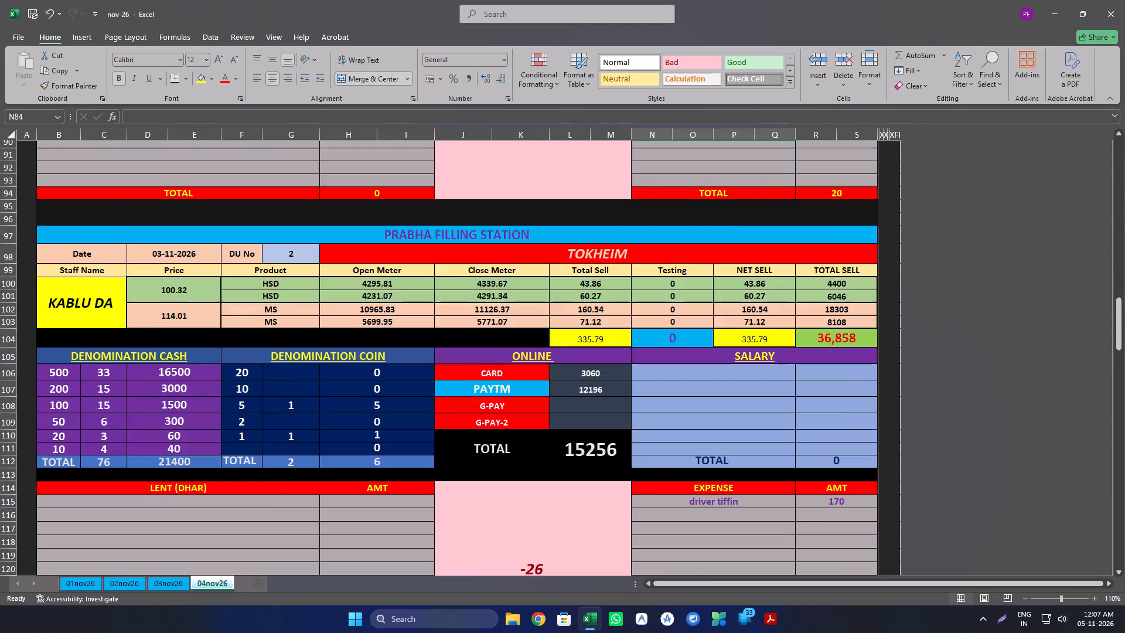
scroll(679, 393, "down", 13)
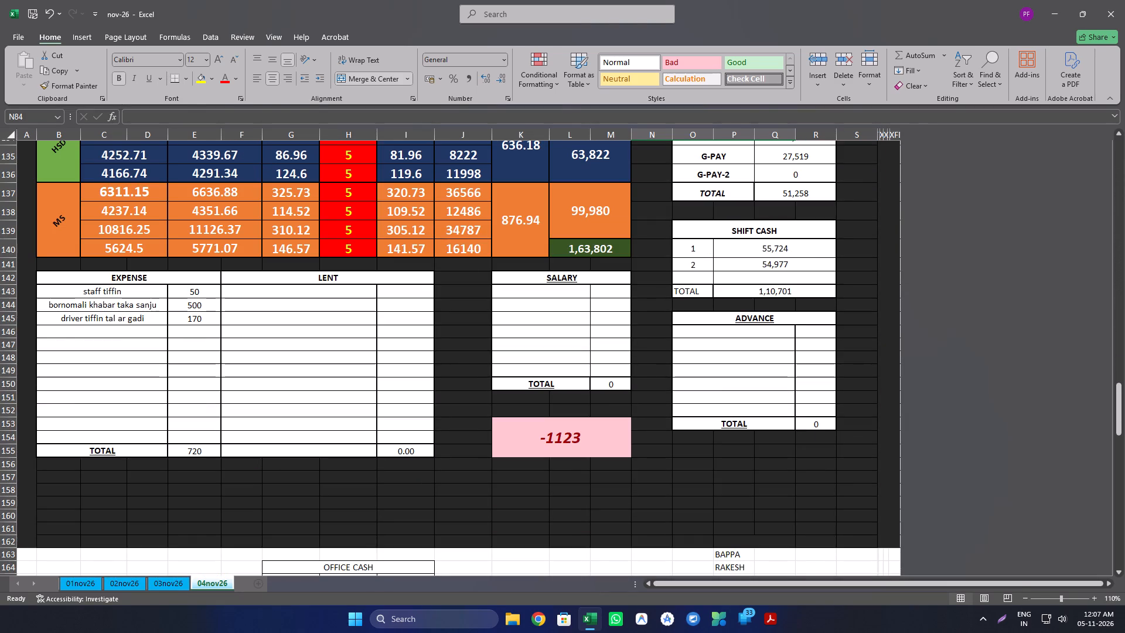
left_click(213, 336)
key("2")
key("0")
key("Return")
key("Up")
key("Left")
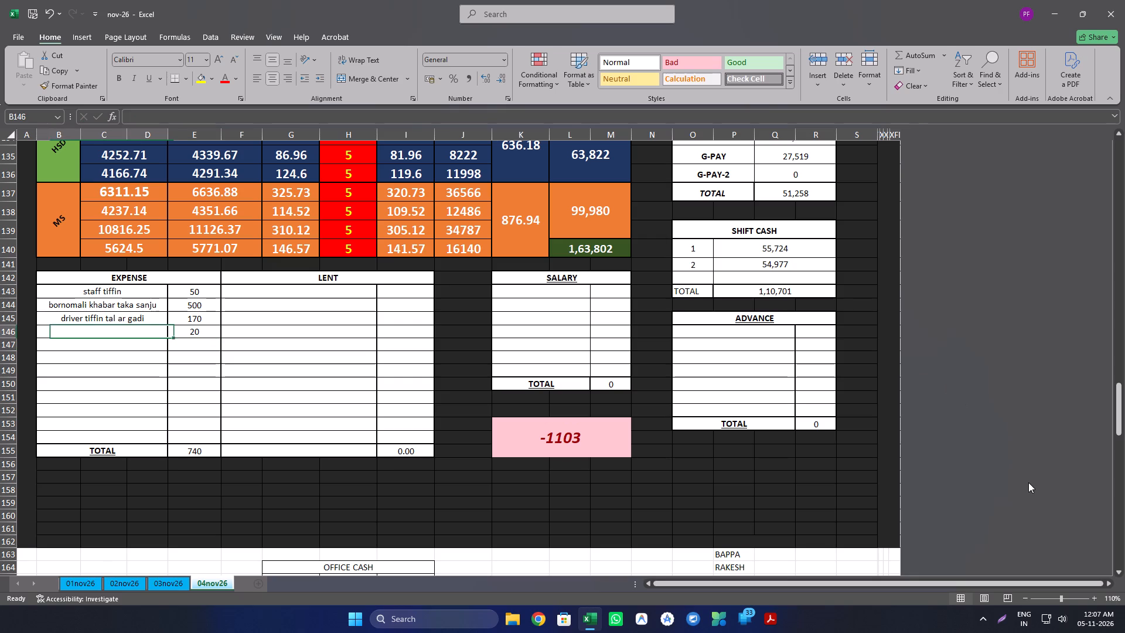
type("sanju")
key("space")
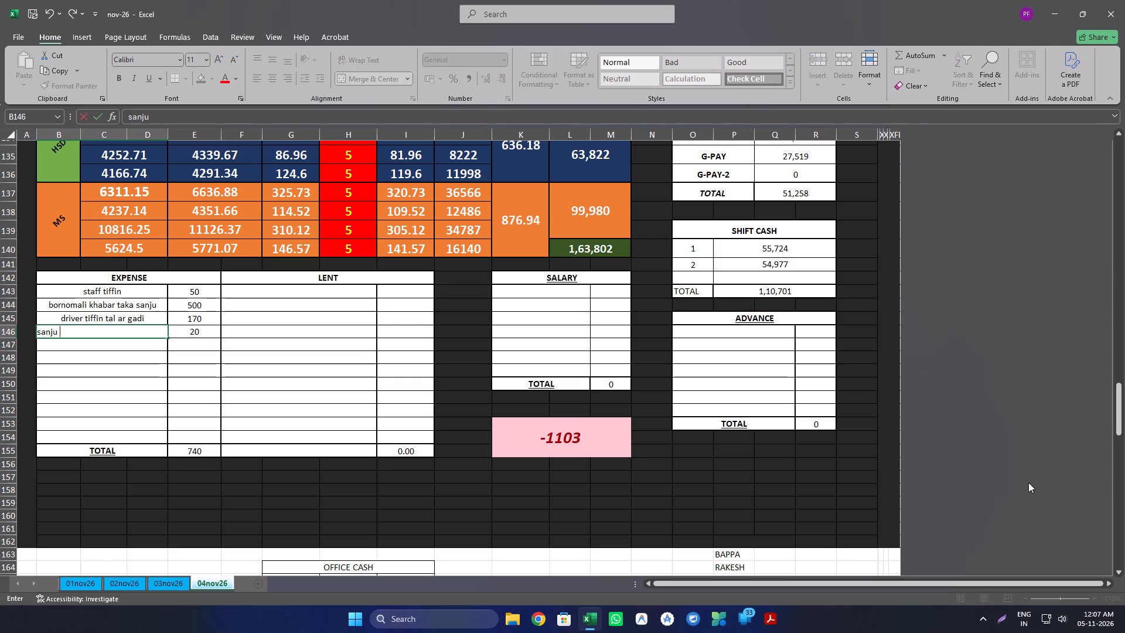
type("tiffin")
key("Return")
Review the LENT and EXPENSE entries in all four staff blocks against the daily summary.
scroll(311, 503, "up", 6)
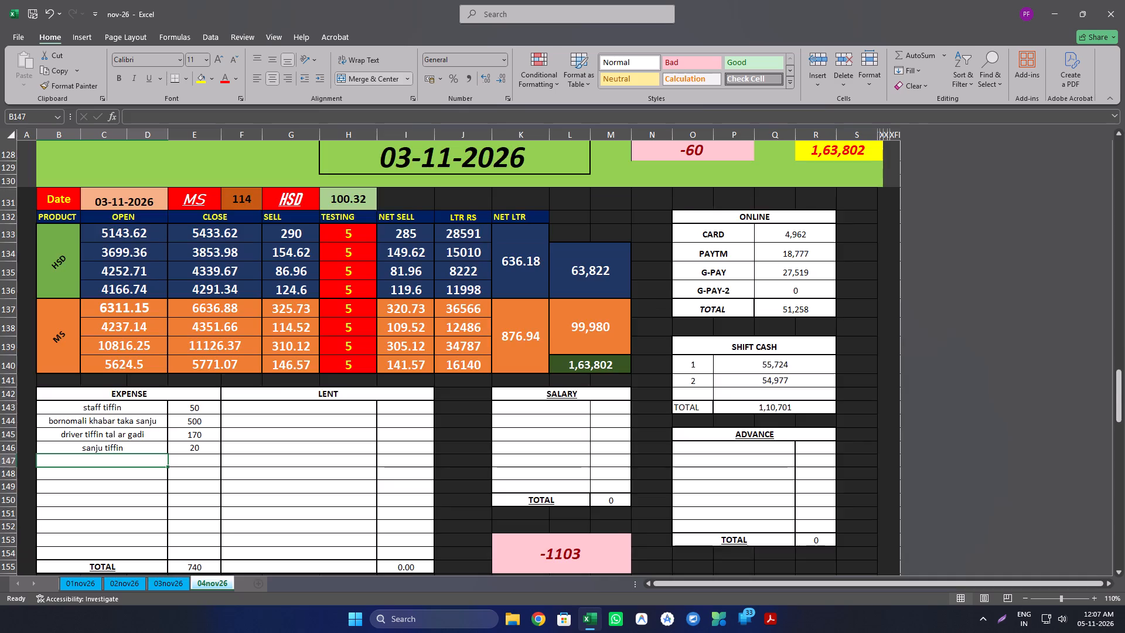
scroll(311, 503, "up", 15)
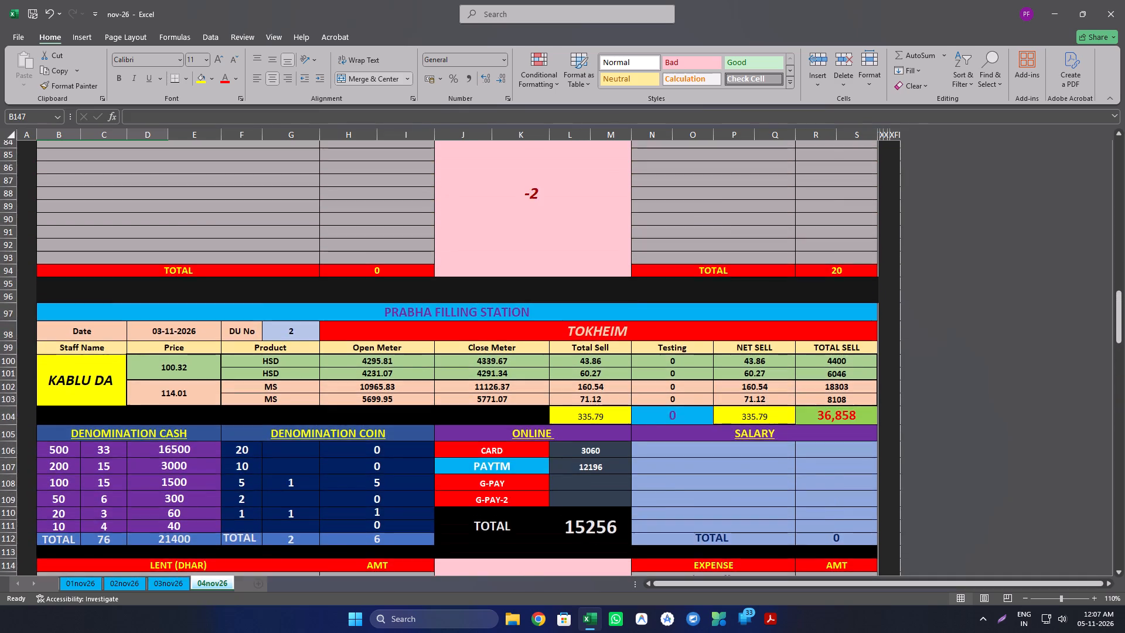
scroll(311, 503, "up", 14)
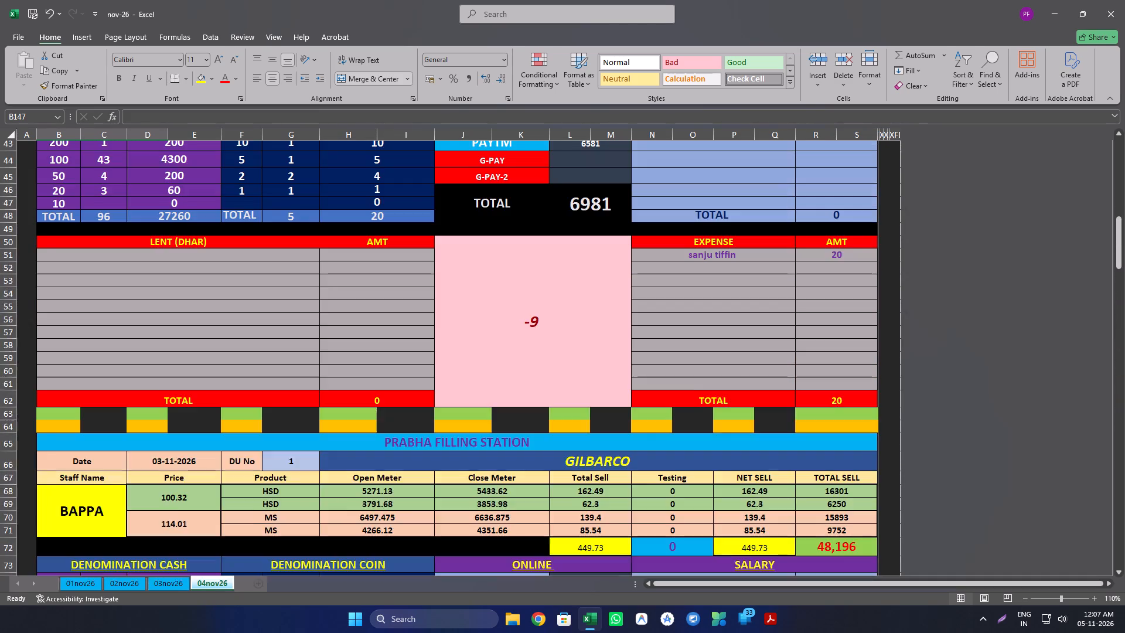
scroll(311, 503, "up", 13)
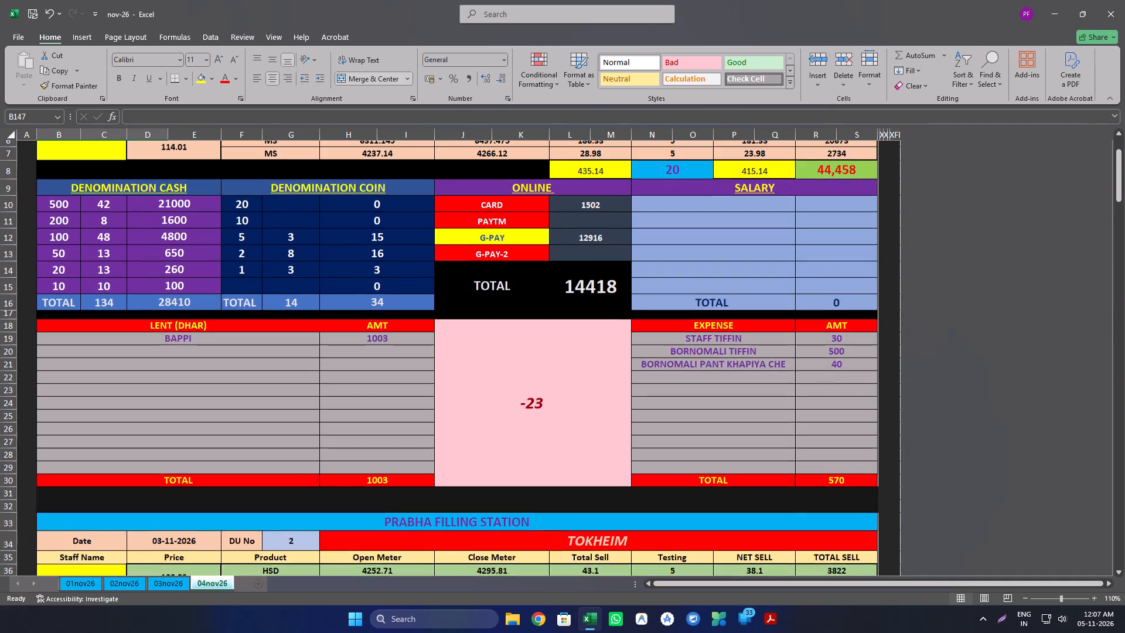
scroll(311, 503, "up", 1)
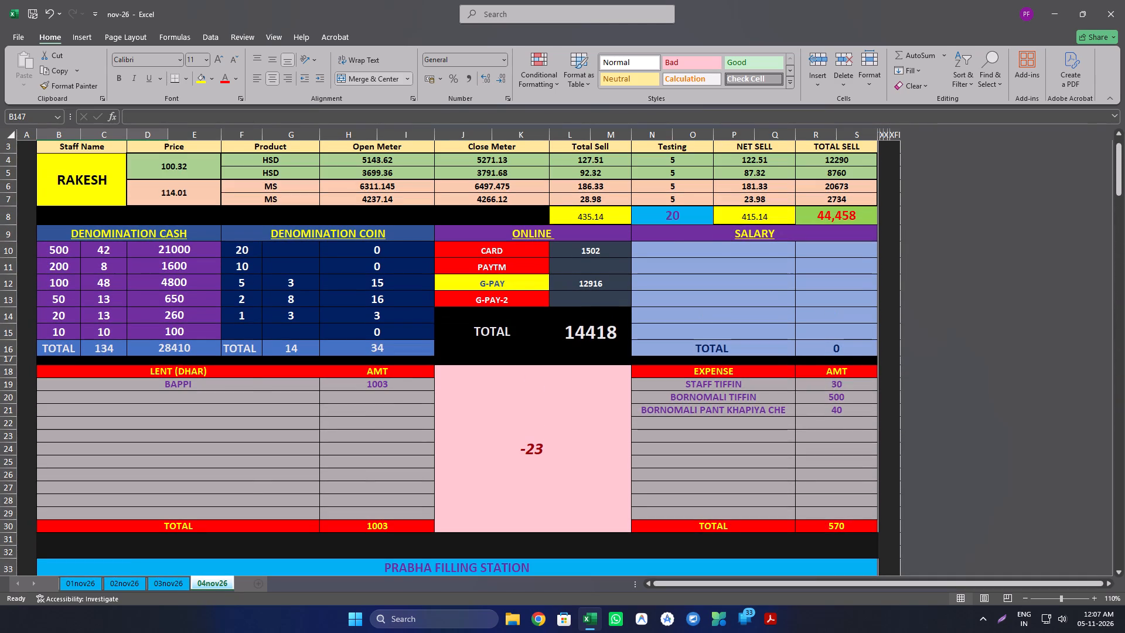
scroll(346, 496, "up", 6)
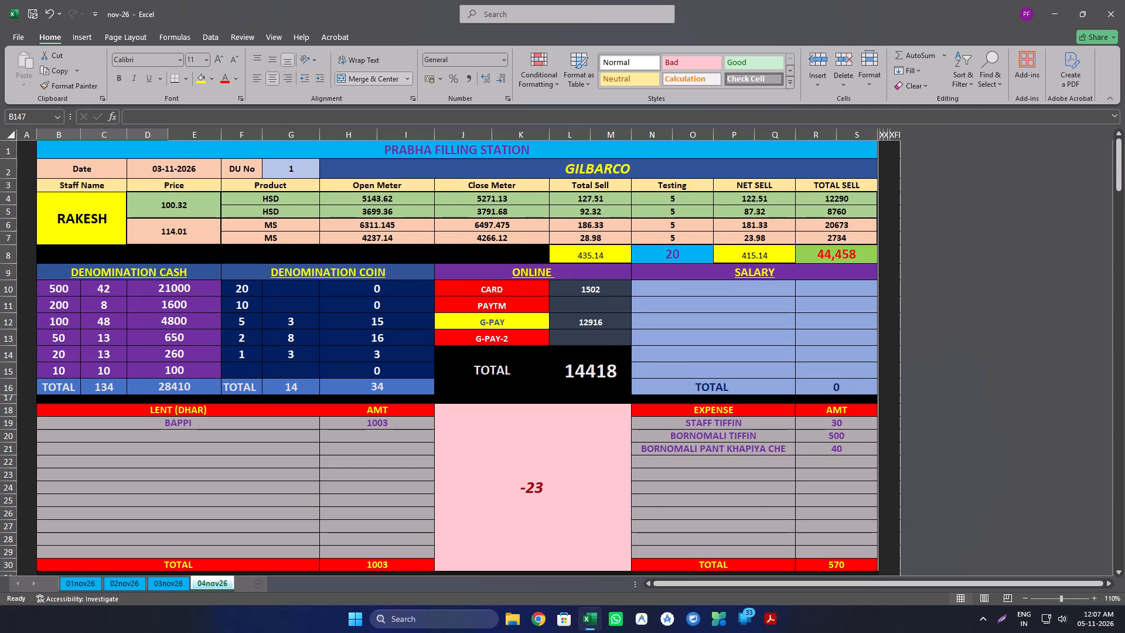
scroll(347, 496, "down", 3)
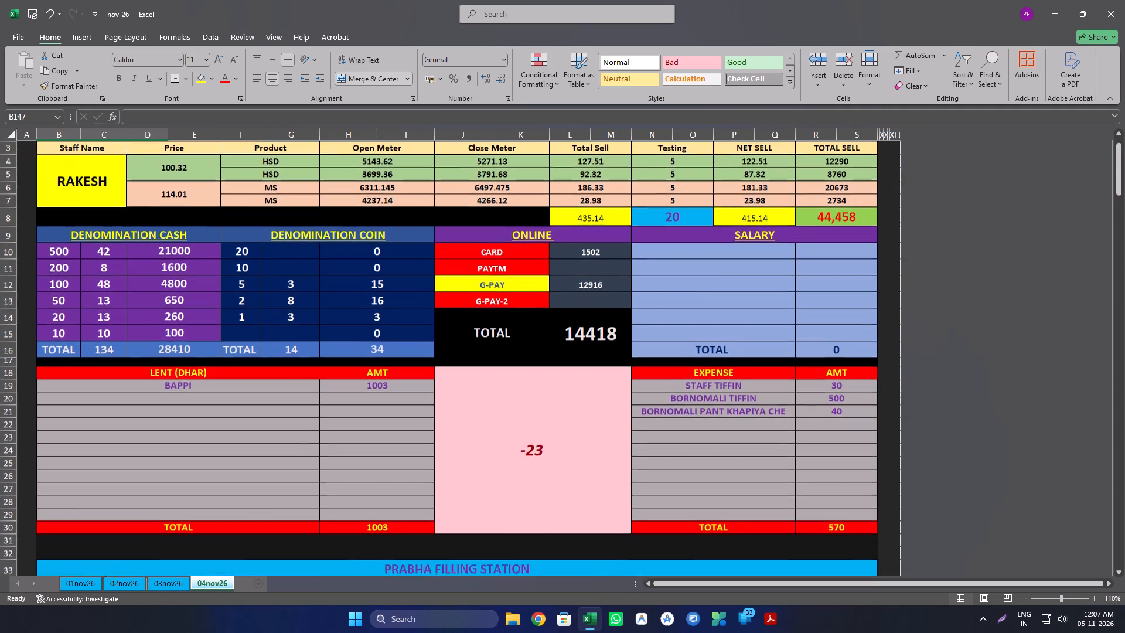
scroll(347, 497, "down", 19)
scroll(347, 501, "down", 4)
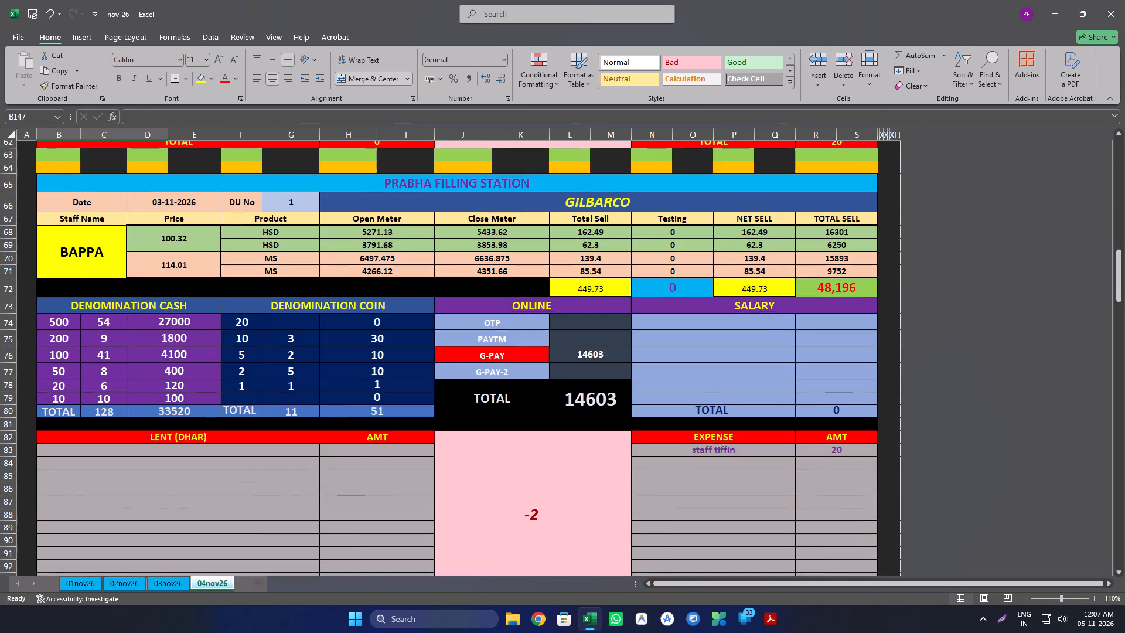
scroll(347, 501, "down", 14)
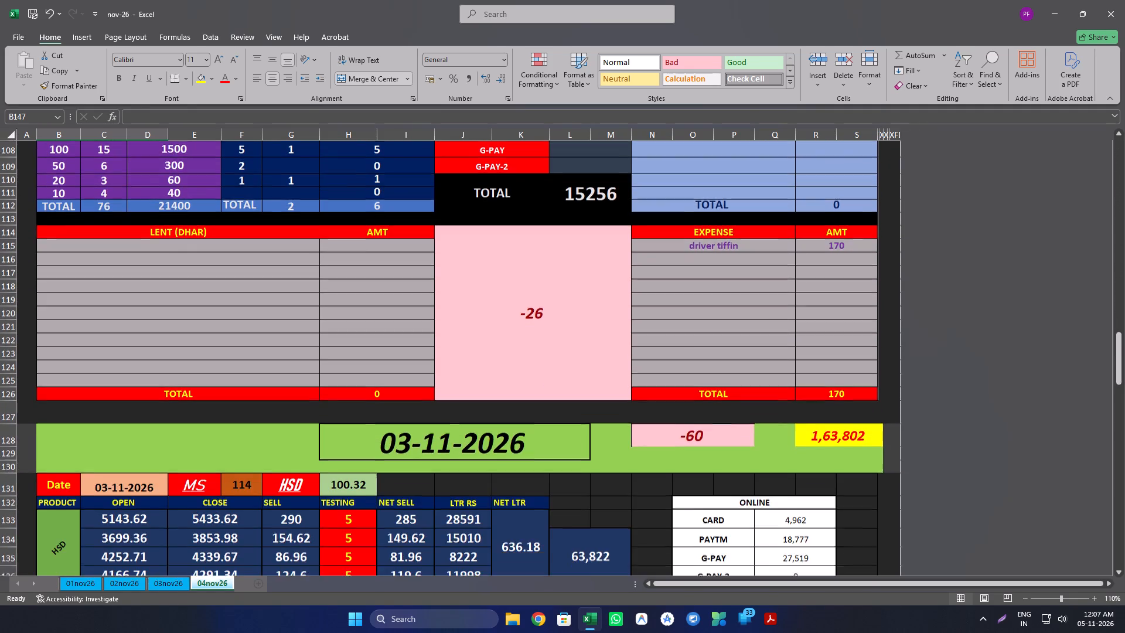
scroll(347, 501, "down", 7)
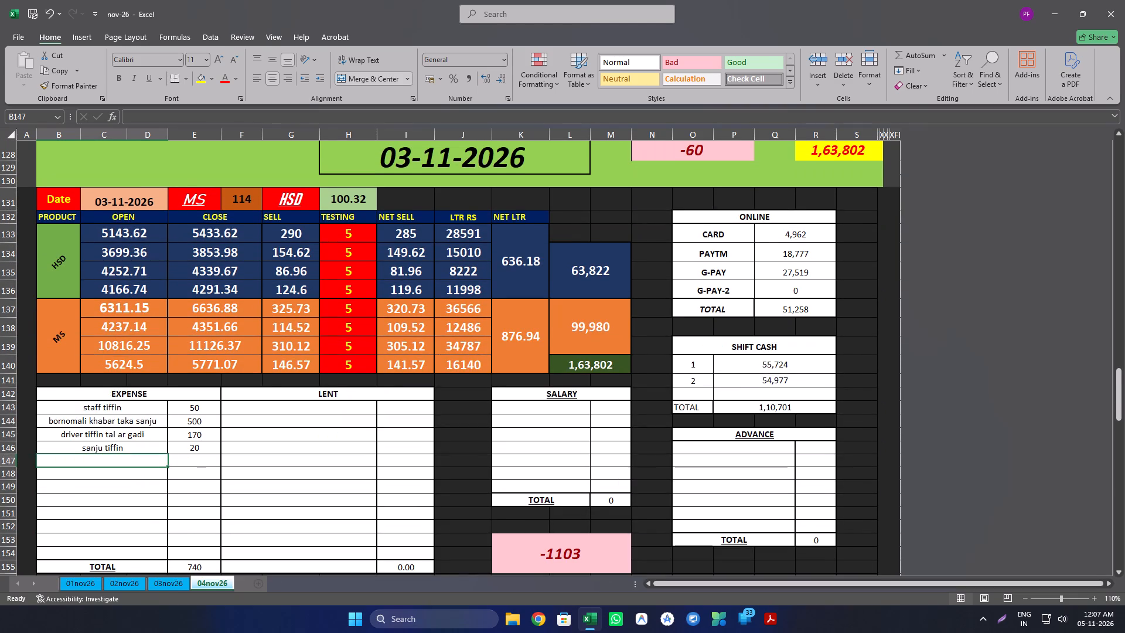
Record BAPPI's 1003 loan from RAKESH's block in the first LENT row of the daily summary, with the borrower's name.
scroll(363, 510, "down", 1)
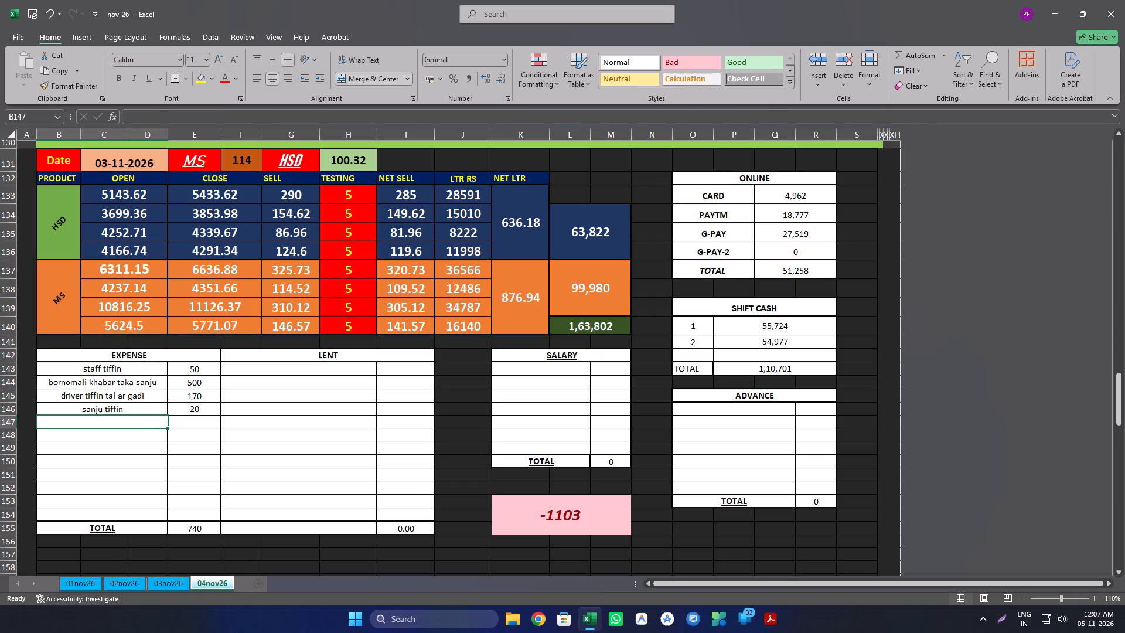
scroll(387, 502, "up", 20)
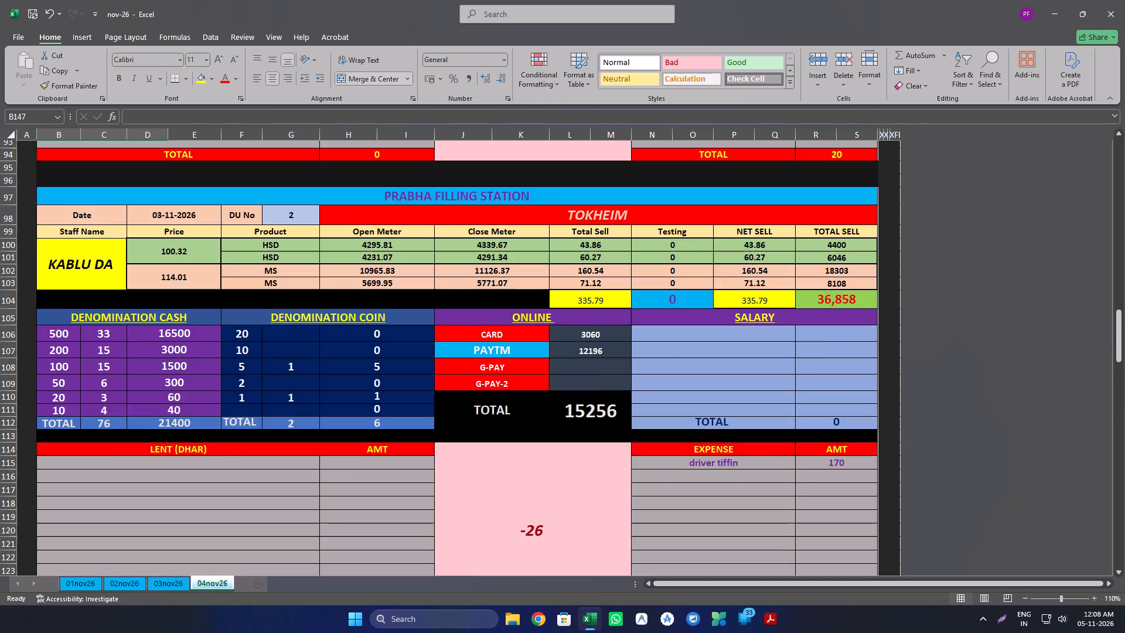
scroll(390, 506, "up", 20)
scroll(390, 506, "up", 20)
scroll(390, 506, "up", 7)
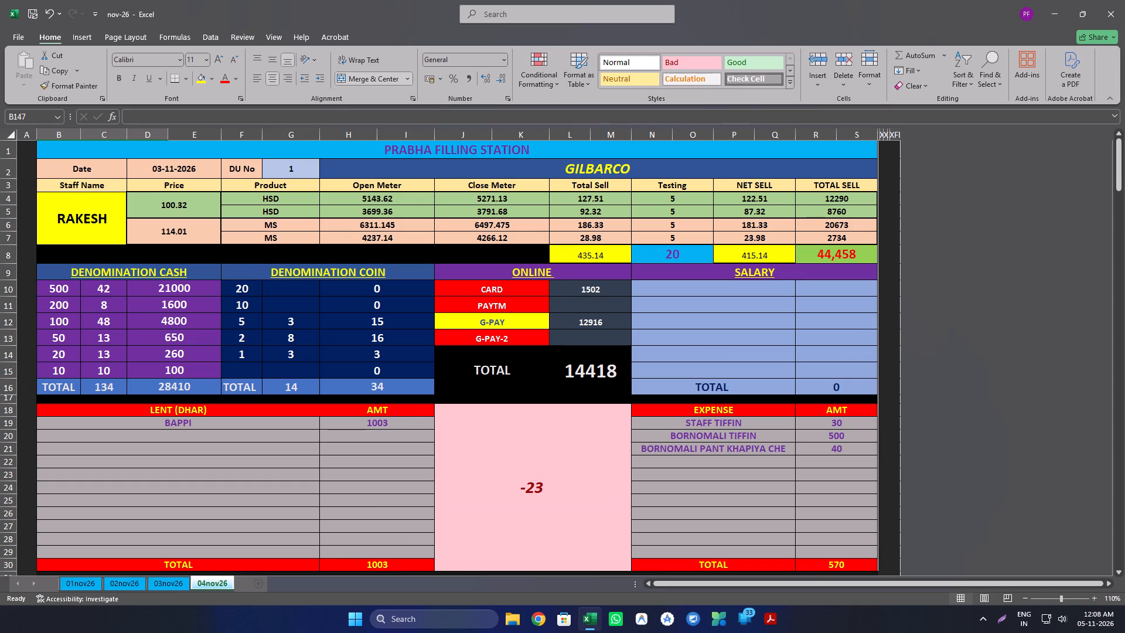
scroll(392, 507, "down", 20)
scroll(392, 507, "down", 5)
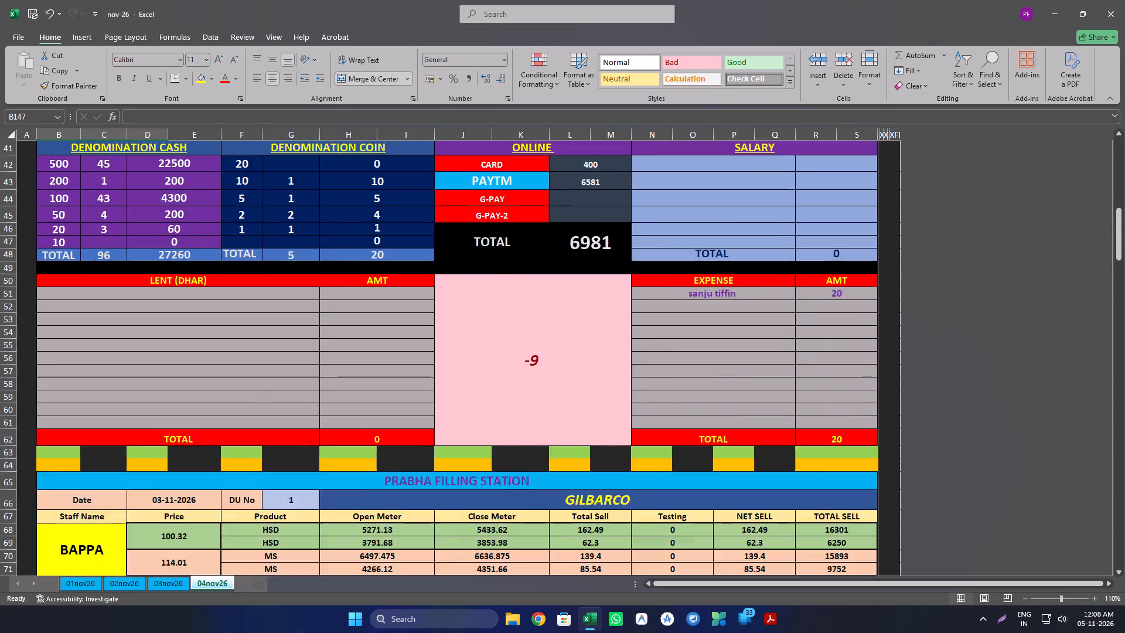
scroll(391, 512, "down", 20)
scroll(391, 512, "down", 9)
scroll(396, 519, "up", 5)
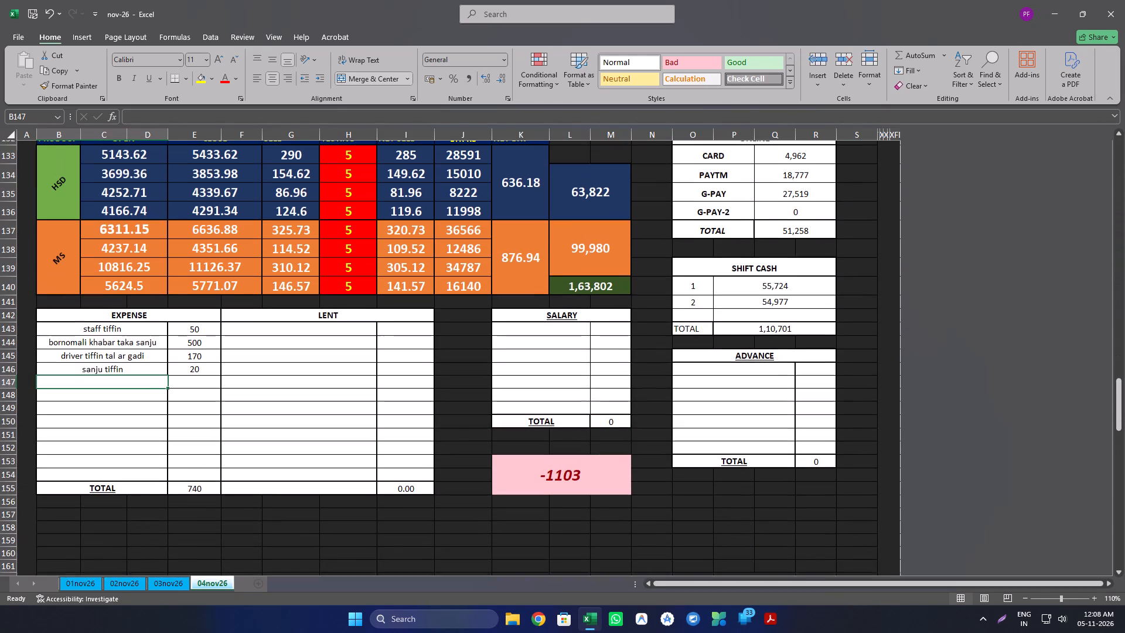
left_click(390, 329)
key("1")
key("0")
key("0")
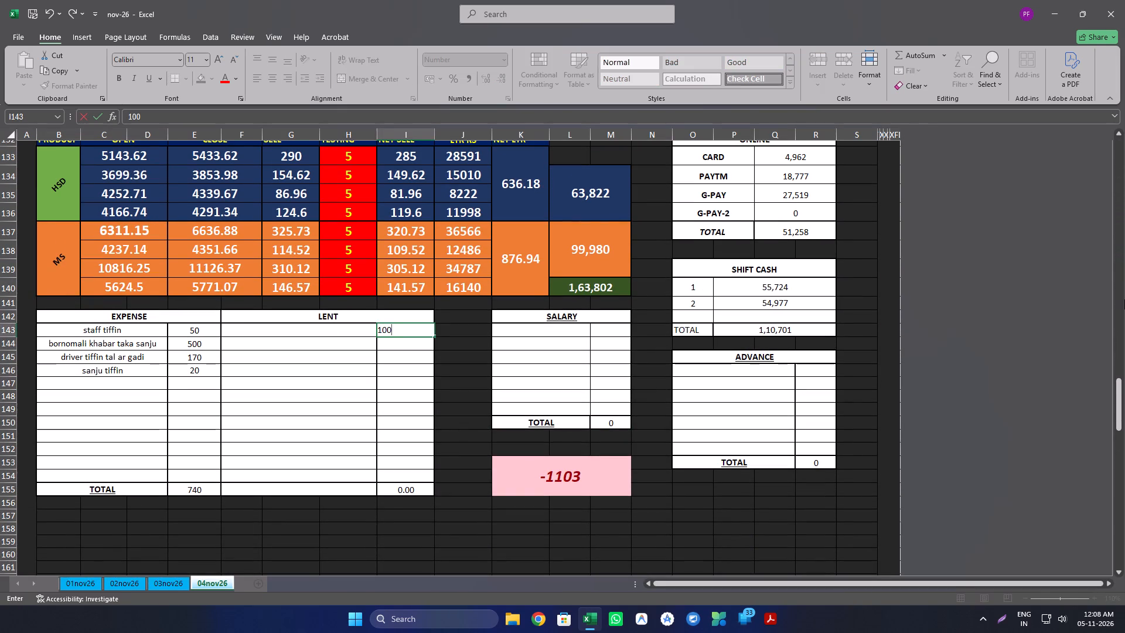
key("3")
key("Return")
key("Up")
key("Left")
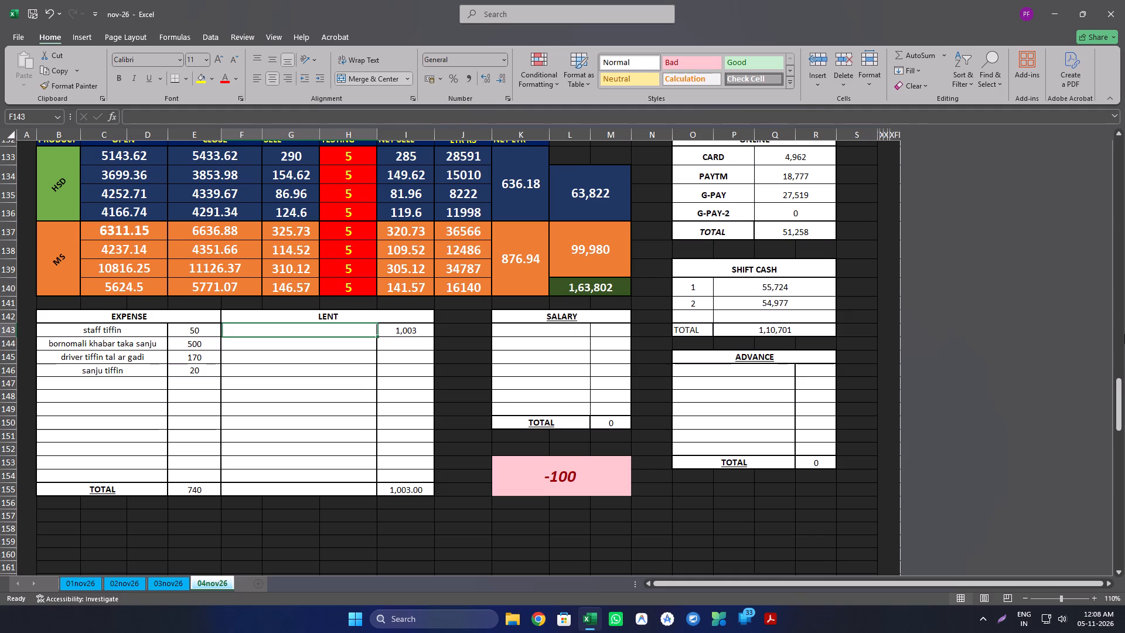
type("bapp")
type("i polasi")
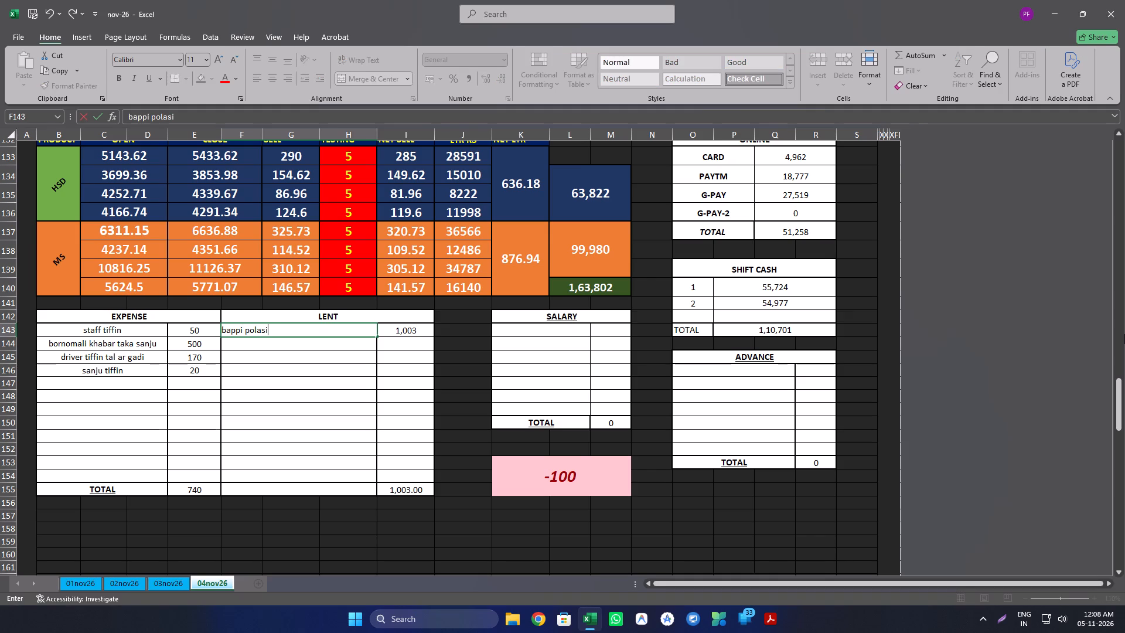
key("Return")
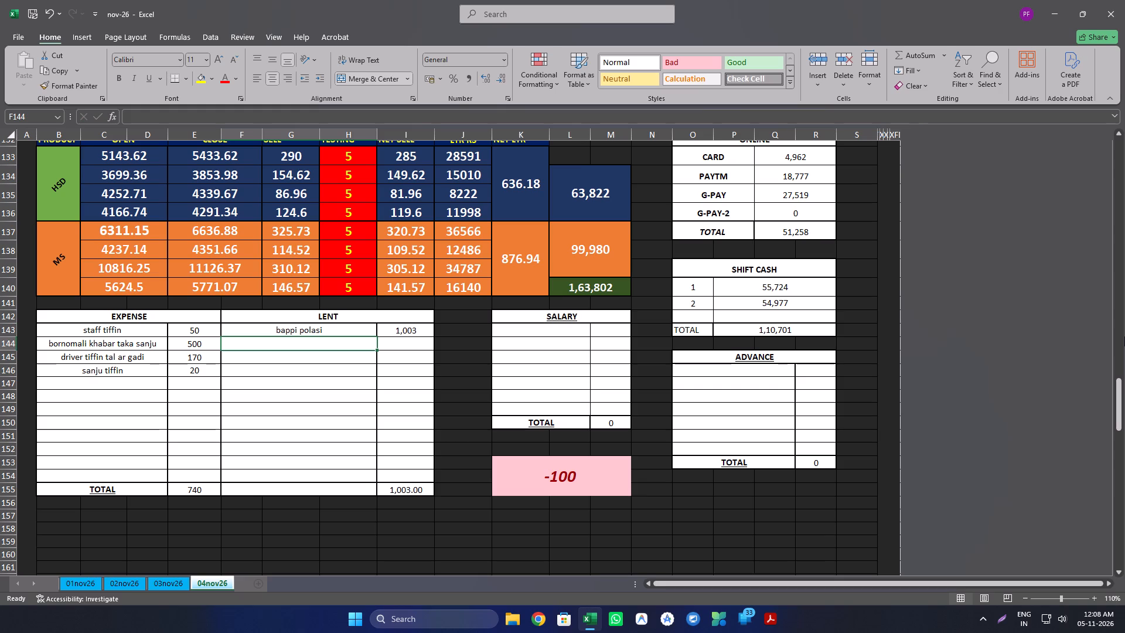
Record RAKESH's 40 expense in the fifth EXPENSE row of the daily summary, with a description starting "bornomali pant khap".
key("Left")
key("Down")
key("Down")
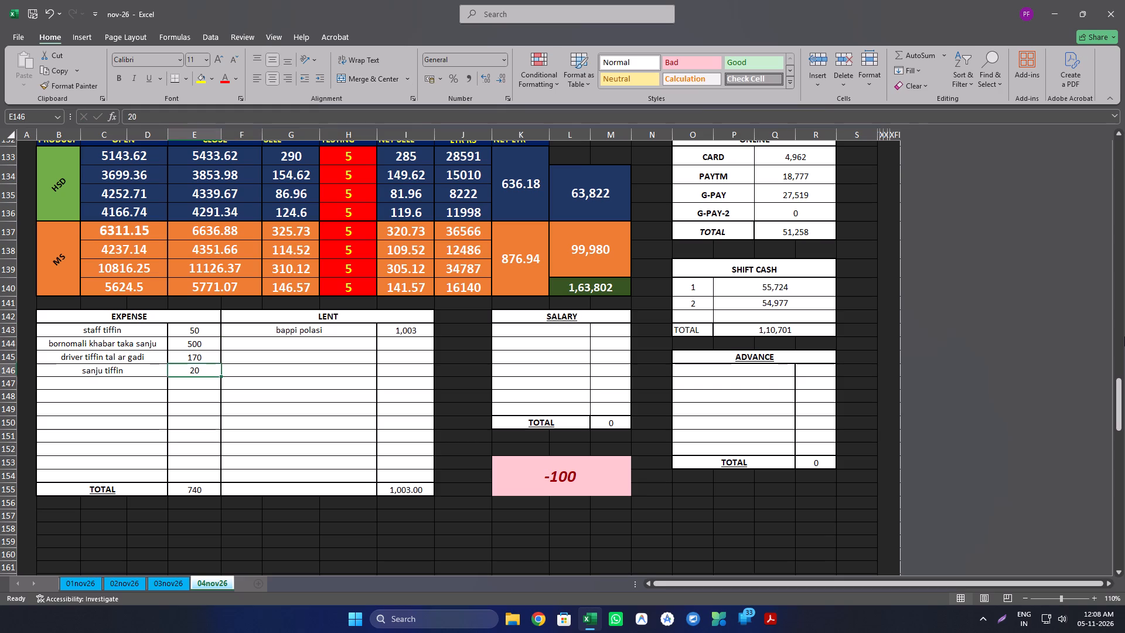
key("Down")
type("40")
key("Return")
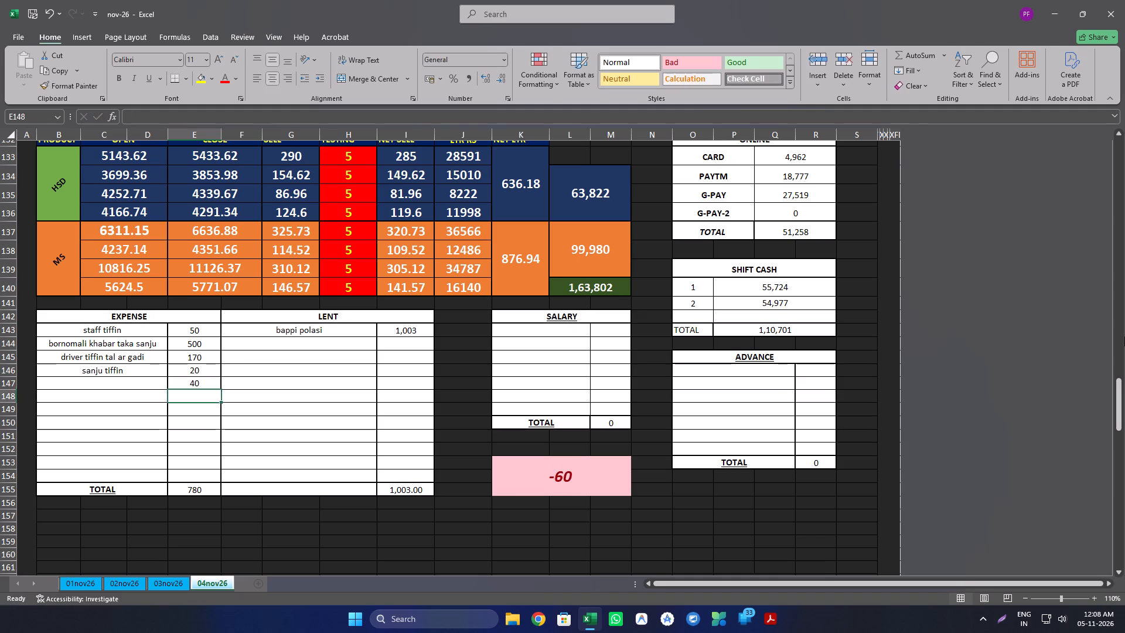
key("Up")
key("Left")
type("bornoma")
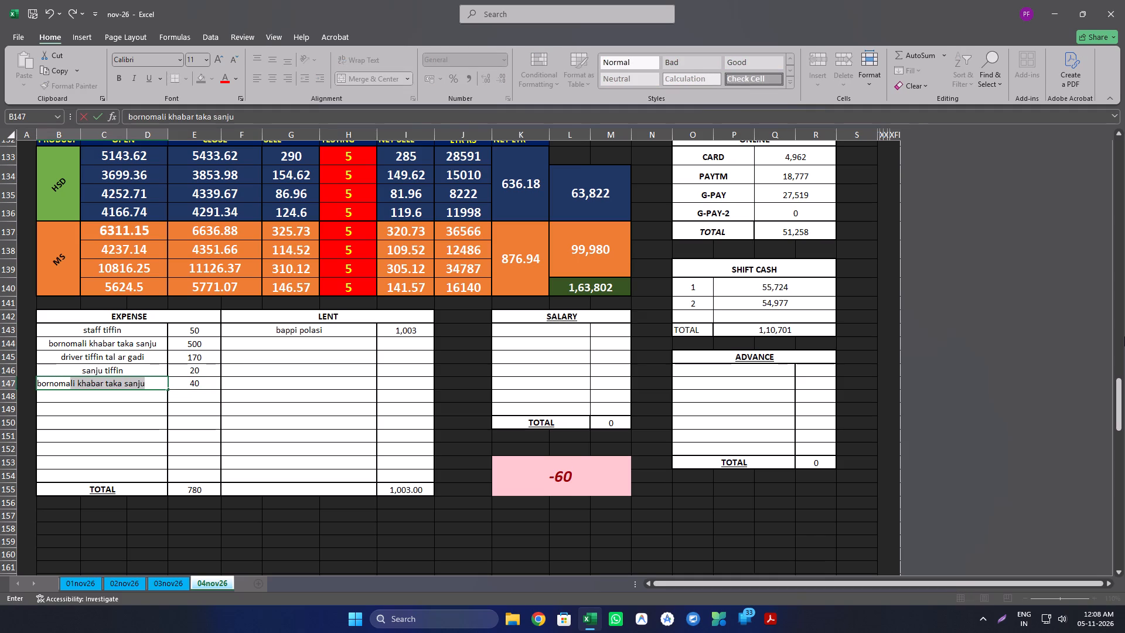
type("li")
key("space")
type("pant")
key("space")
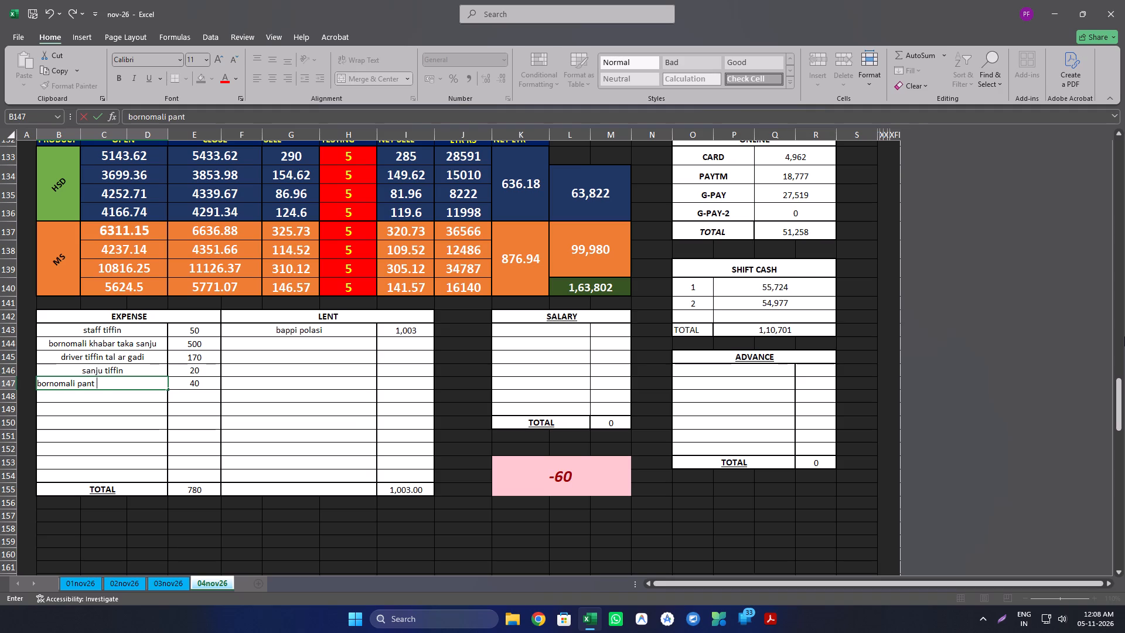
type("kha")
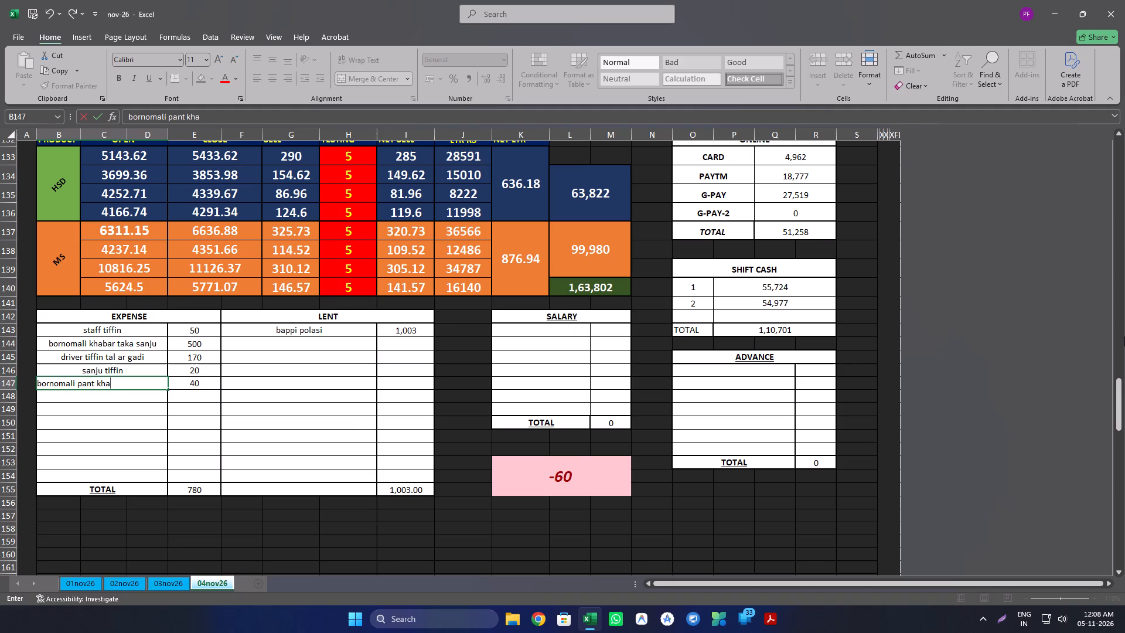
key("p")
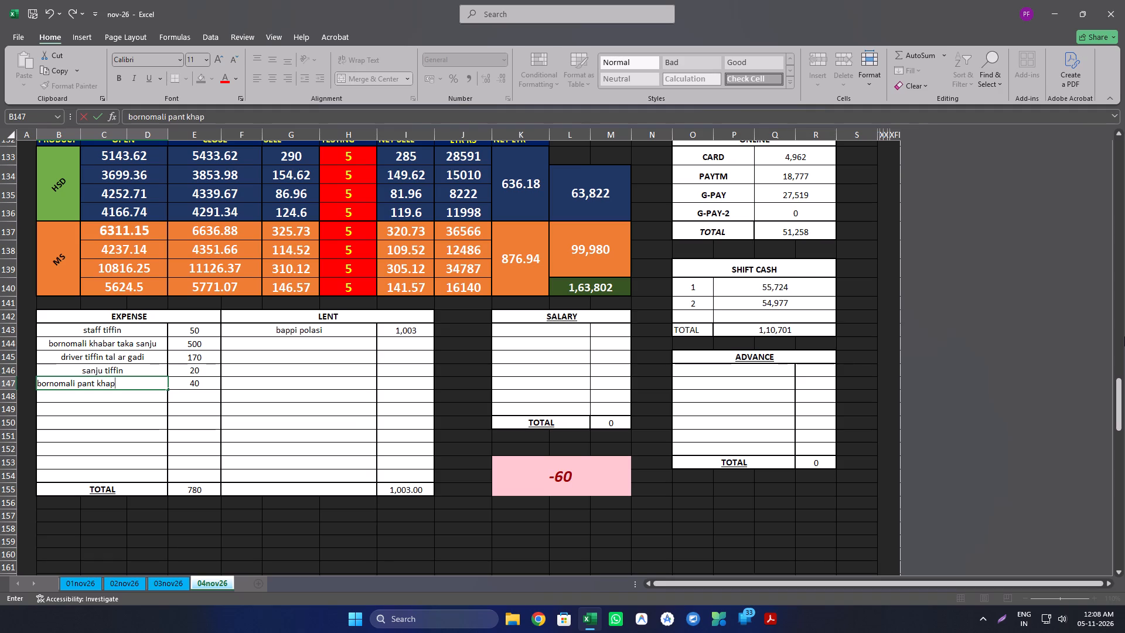
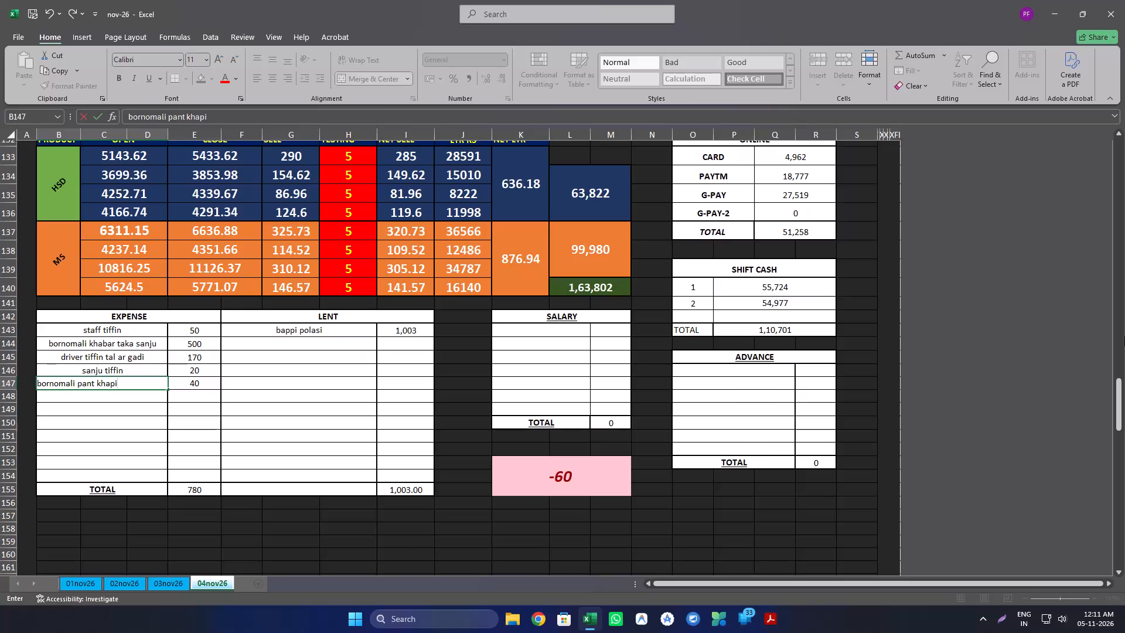
Complete the description of the 40 expense in the fifth EXPENSE row as "bornomali pant khapa no taka".
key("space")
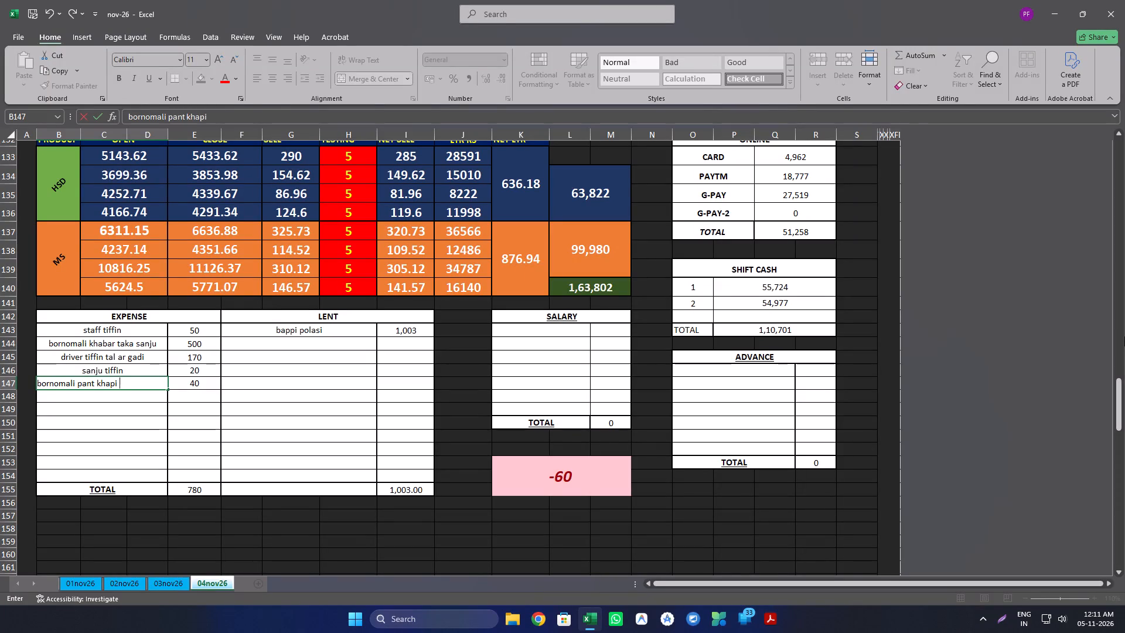
key("BackSpace")
key("BackSpace")
key("BackSpace")
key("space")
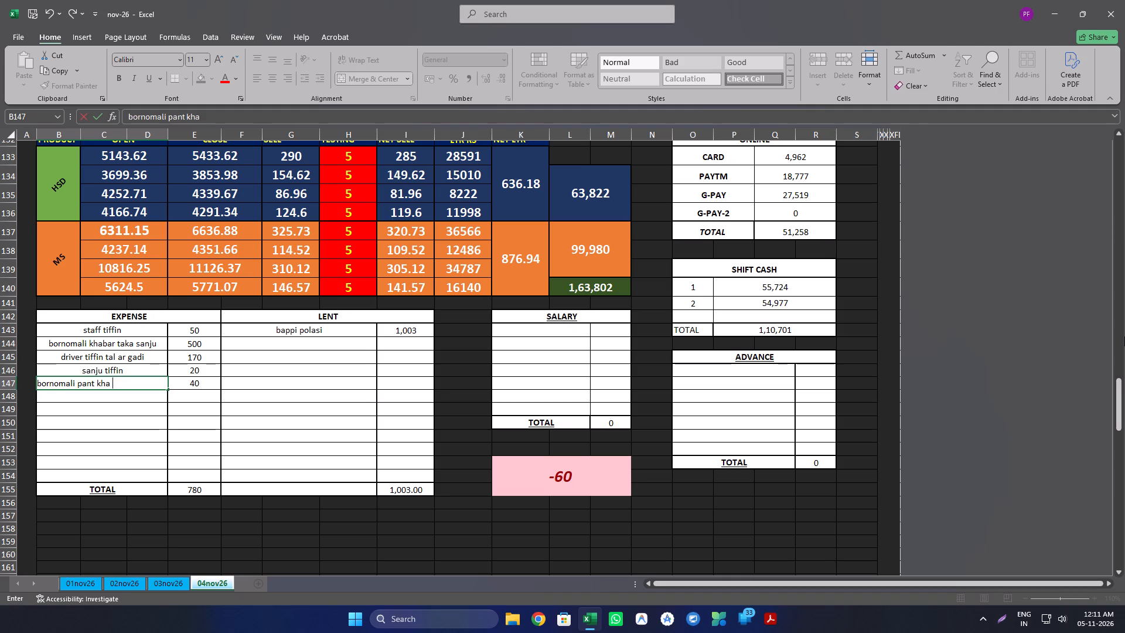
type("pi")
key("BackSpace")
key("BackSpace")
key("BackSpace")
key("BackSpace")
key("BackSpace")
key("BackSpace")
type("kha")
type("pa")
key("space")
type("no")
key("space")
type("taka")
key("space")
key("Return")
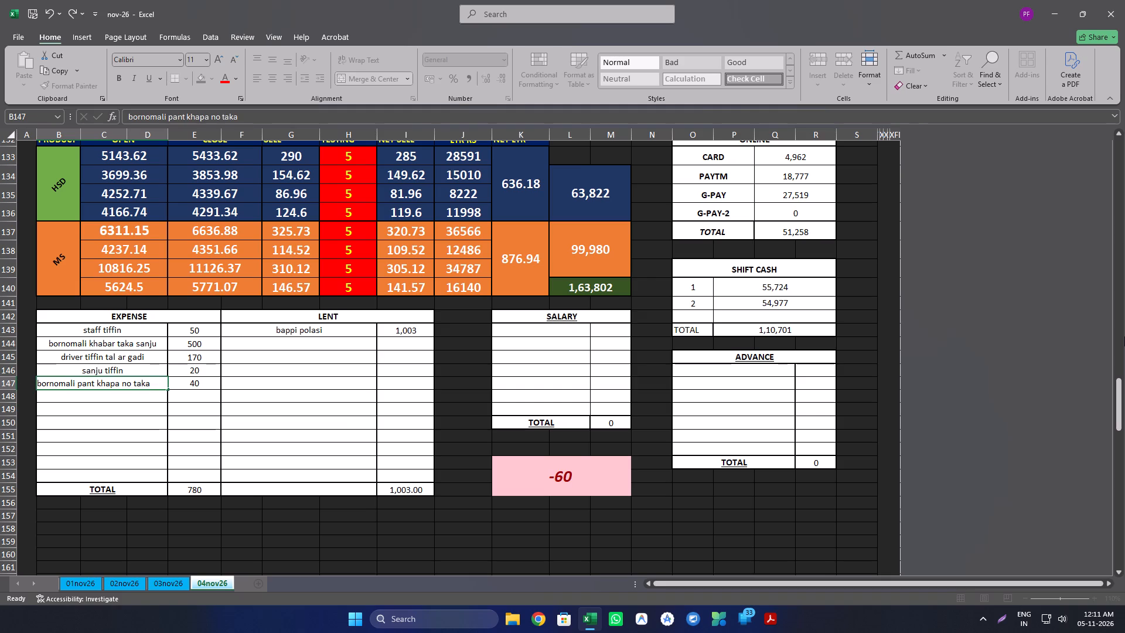
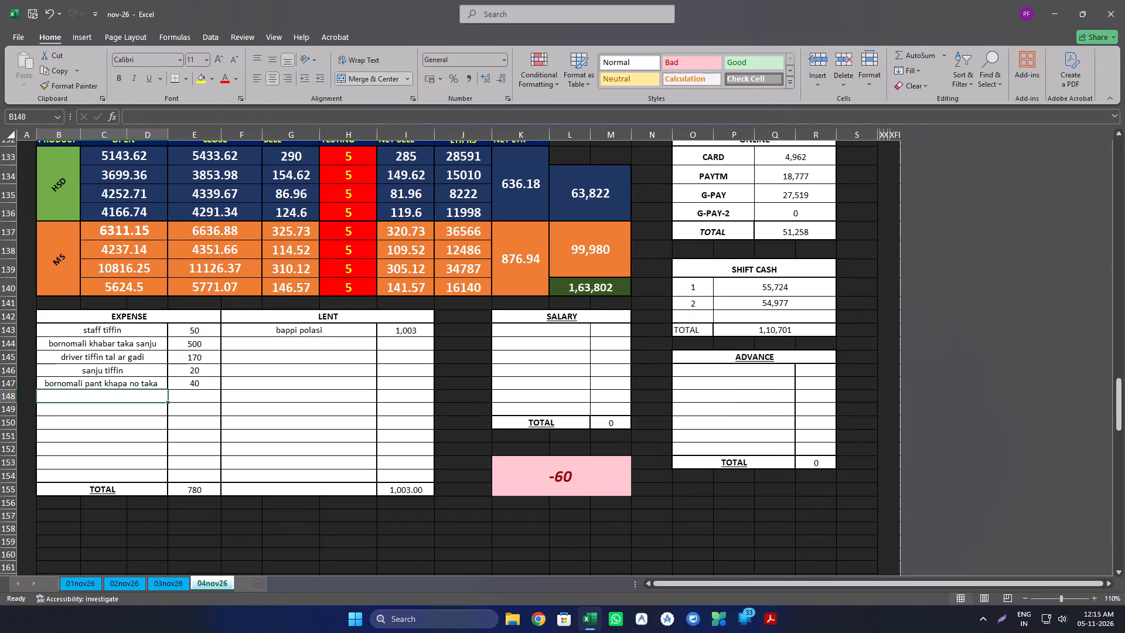
Check the combined sum of the CARD and PAYTM amounts in the ONLINE table.
left_click_drag(799, 157, 799, 183)
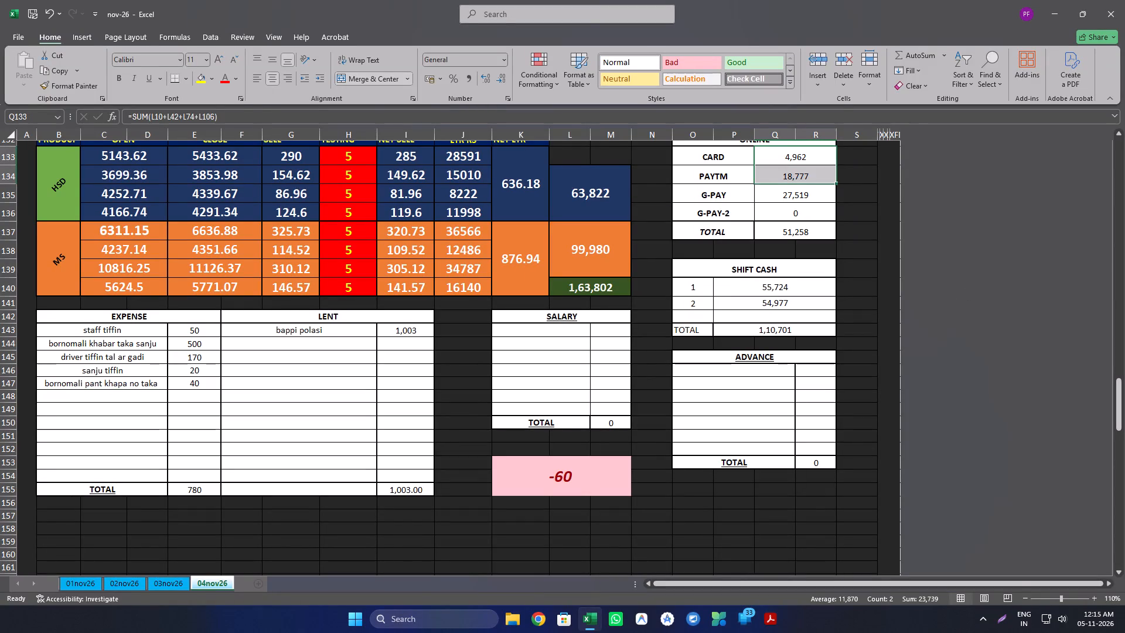
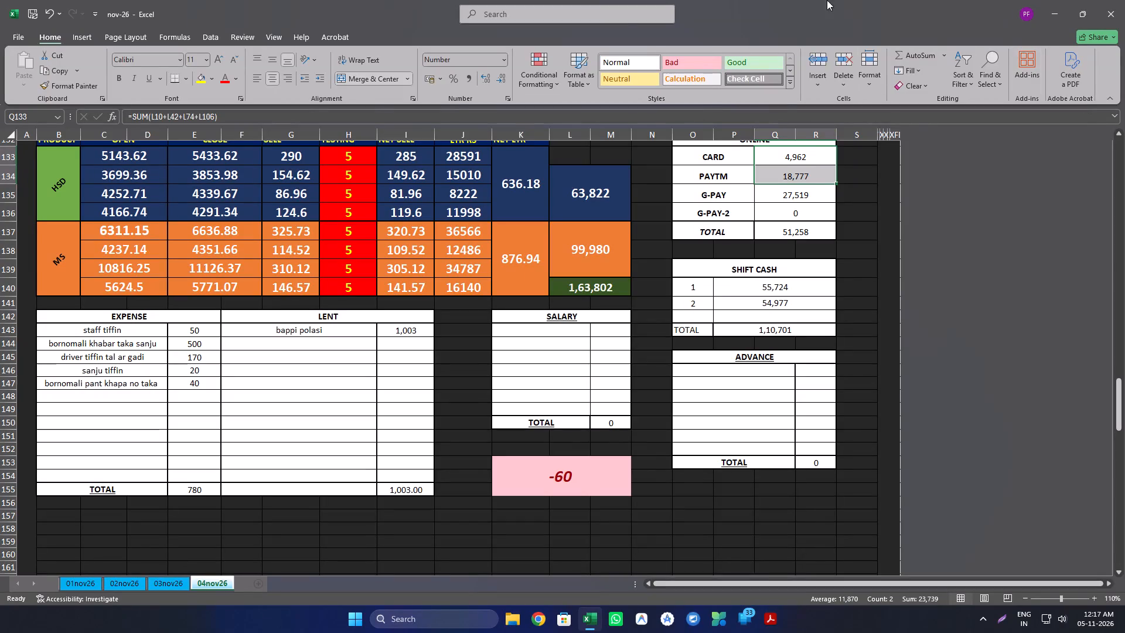
Switch to Chrome with the filling station's Prabha F Station profile and search Google for google translate.
left_click(540, 617)
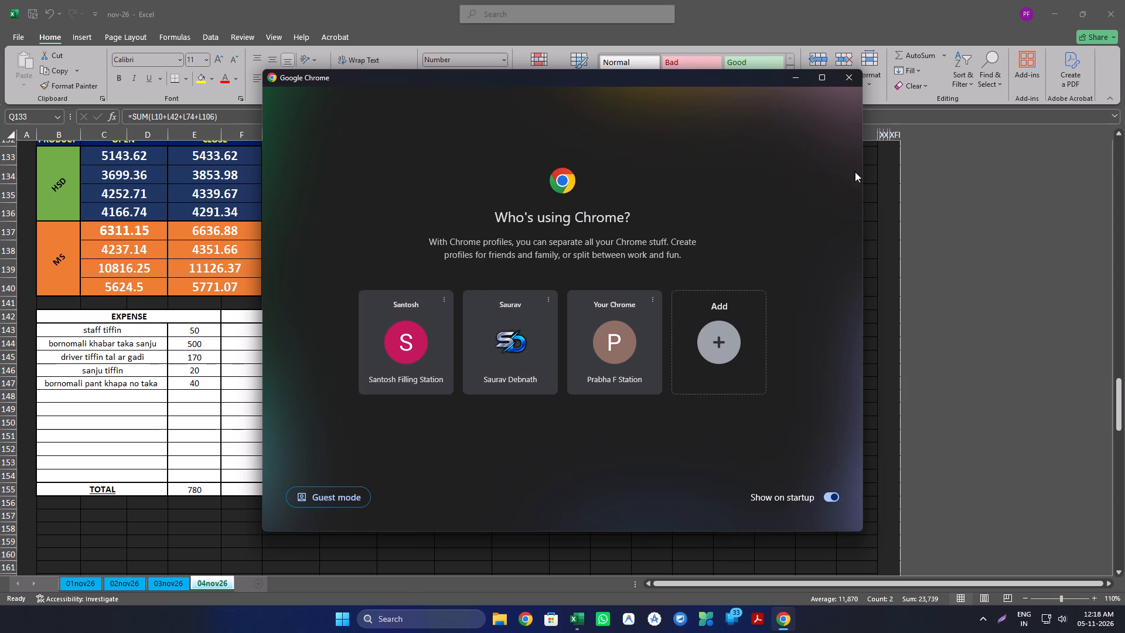
left_click(625, 340)
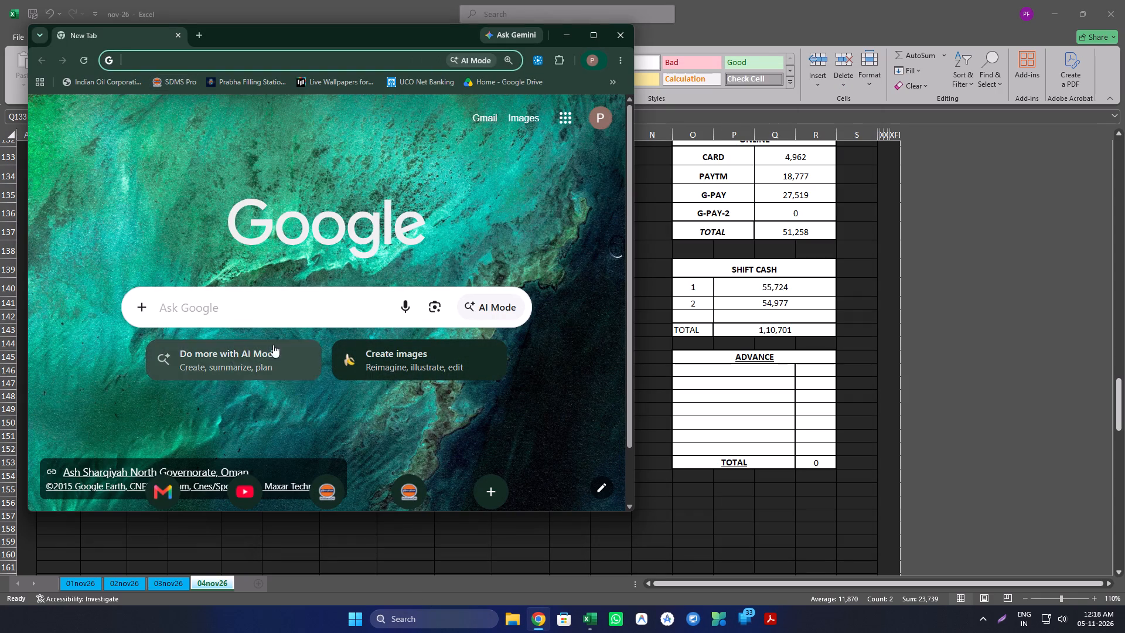
left_click(270, 305)
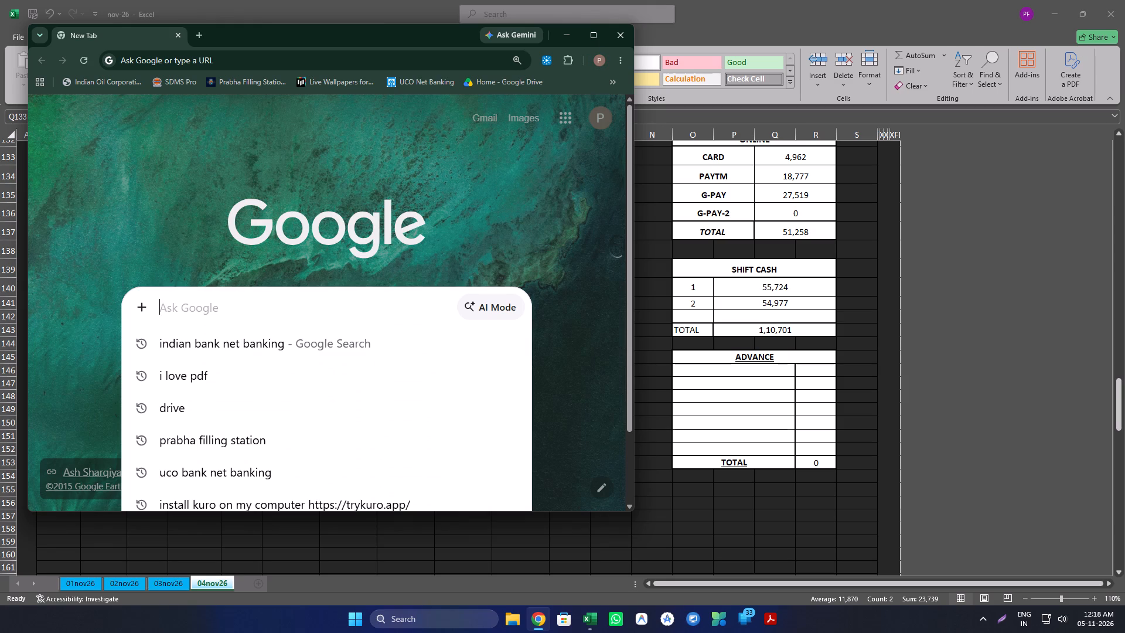
type("google")
key("space")
key("Down")
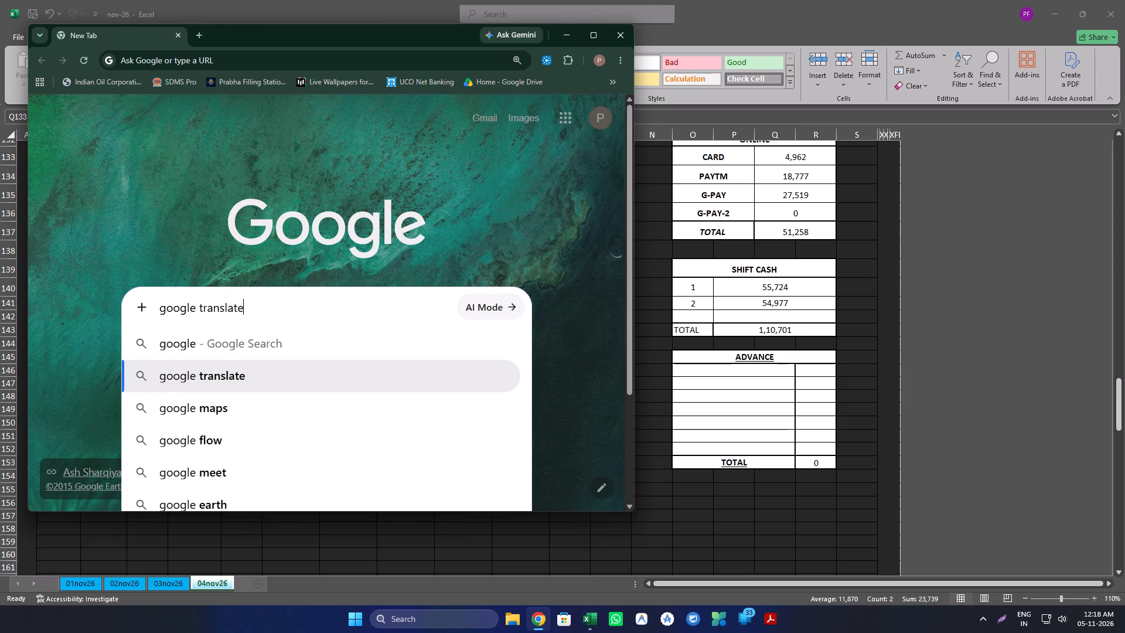
key("Return")
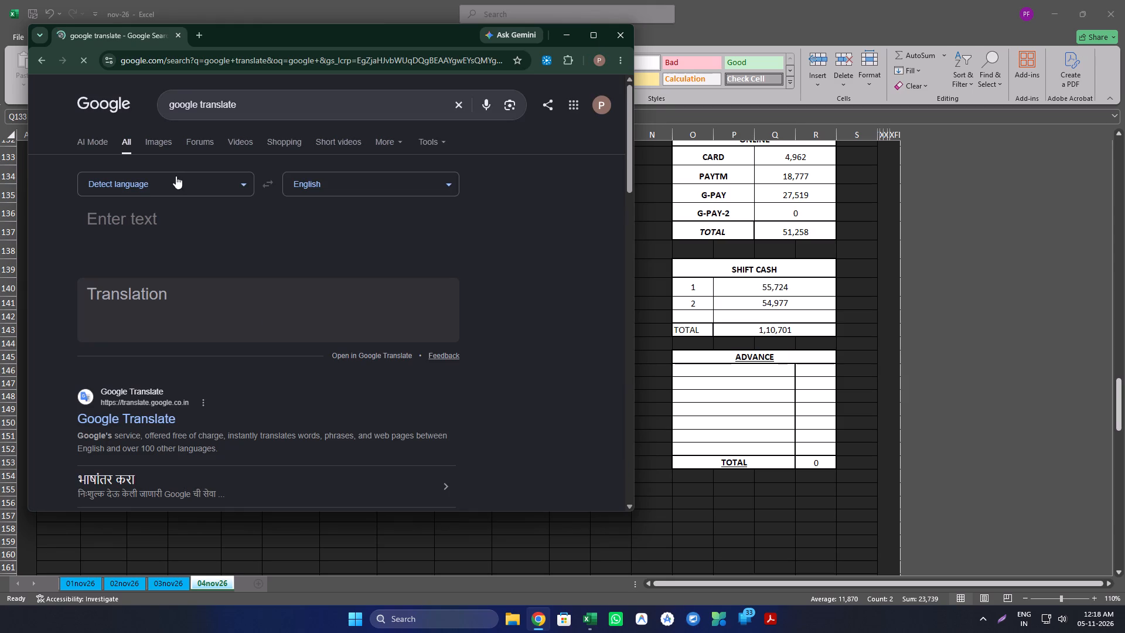
Look up the English translation of "pant silai" with automatic language detection.
left_click(171, 223)
type("si")
key("BackSpace")
key("BackSpace")
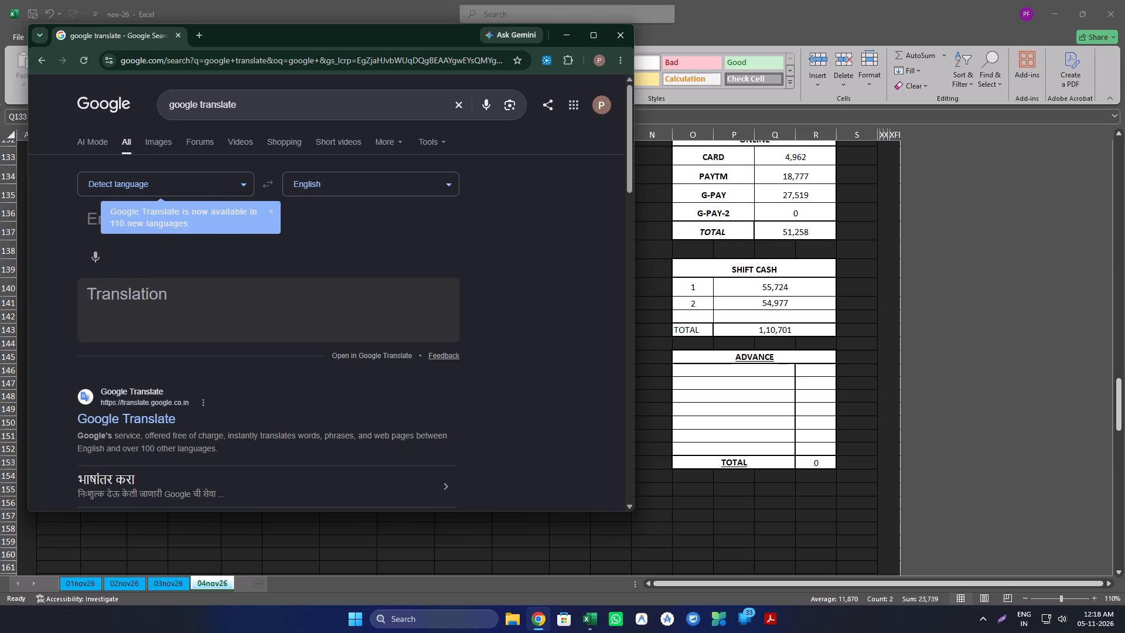
type("pant")
key("space")
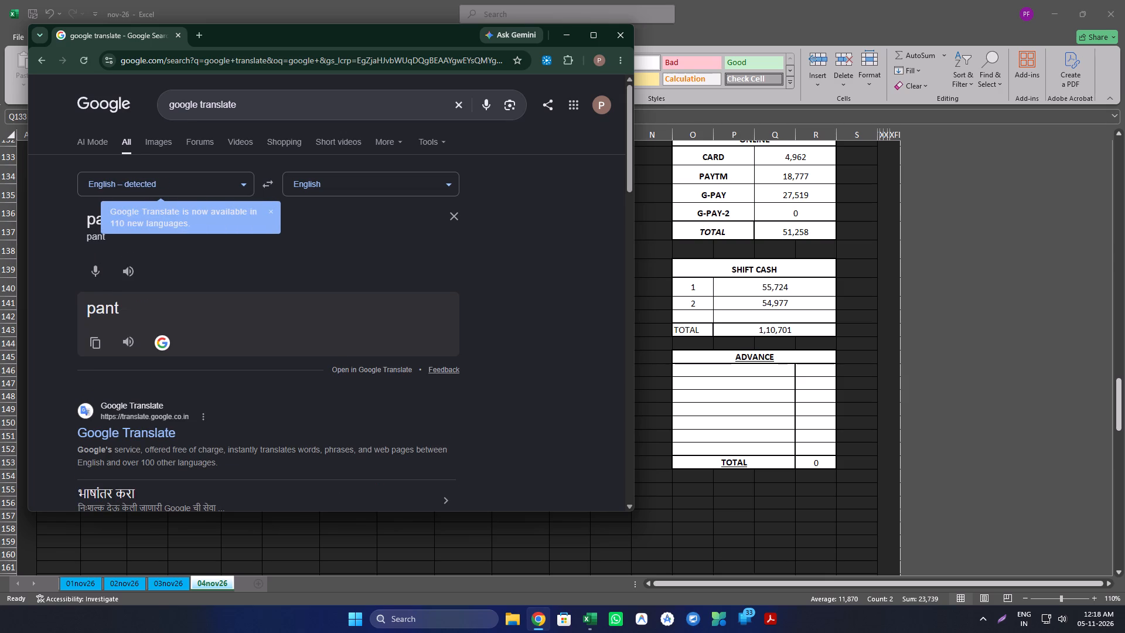
type("silai")
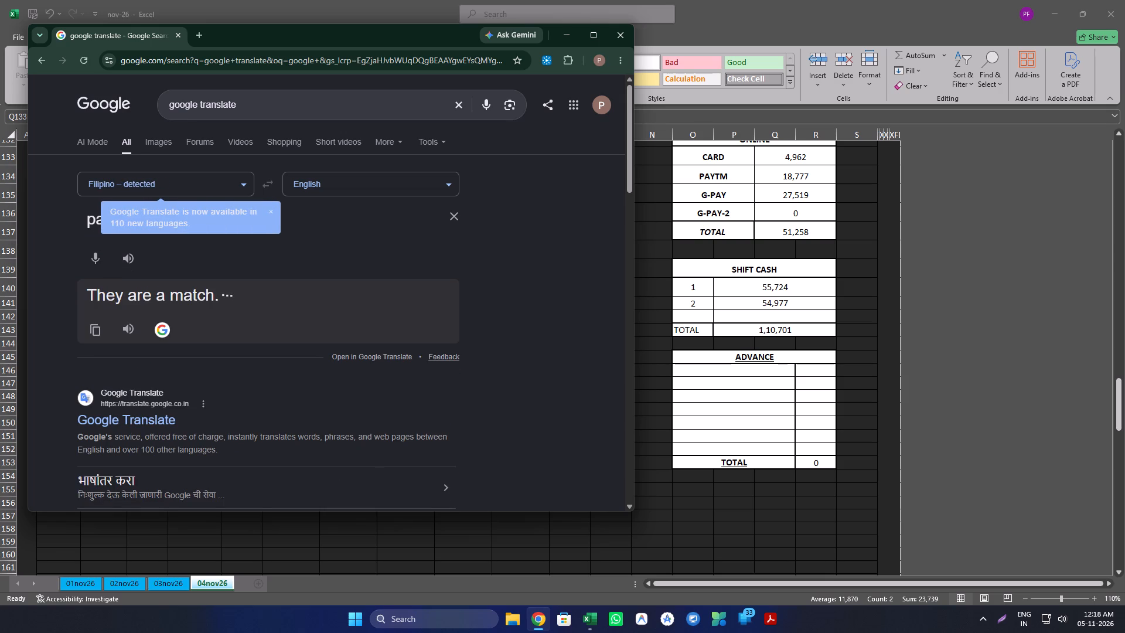
left_click(271, 212)
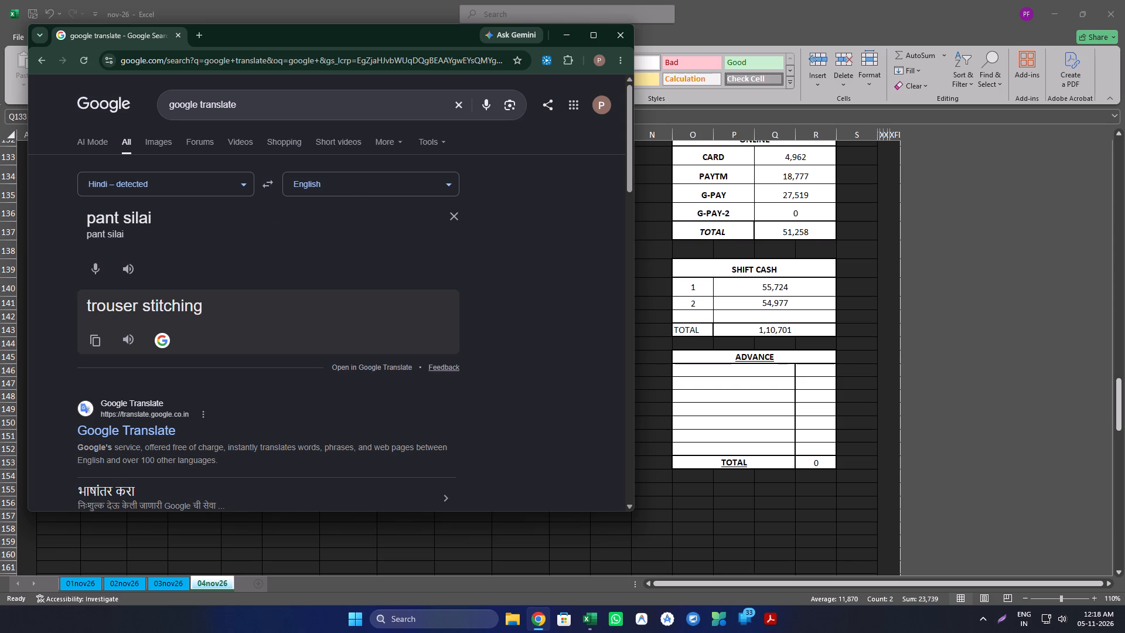
Change the translation's target language to Bangla and listen to the translated phrase.
left_click(352, 185)
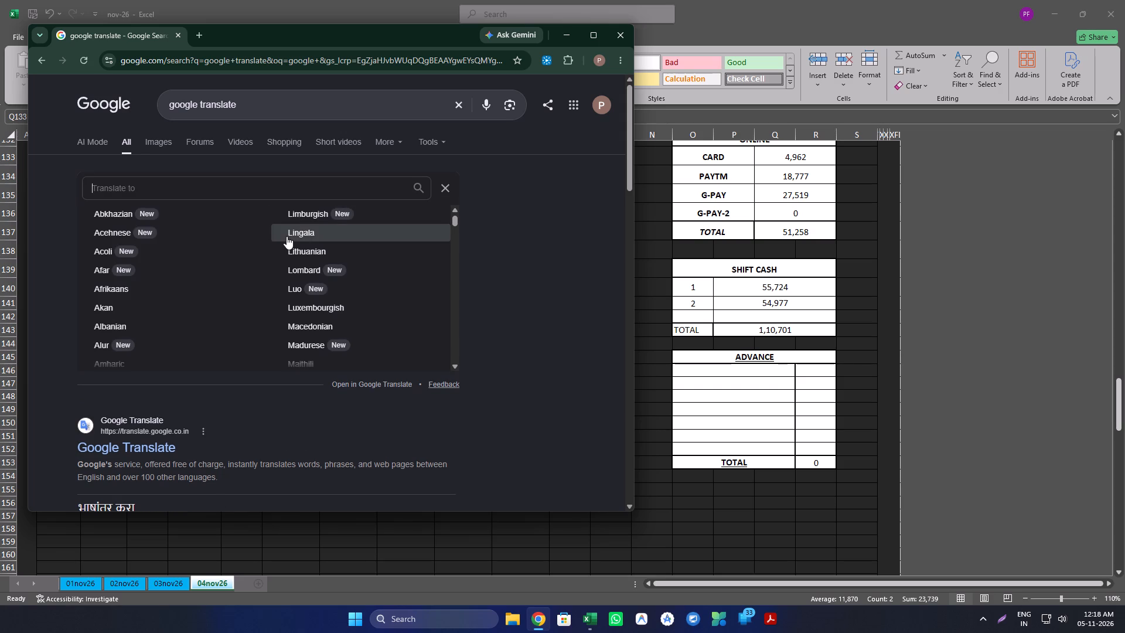
type("ba")
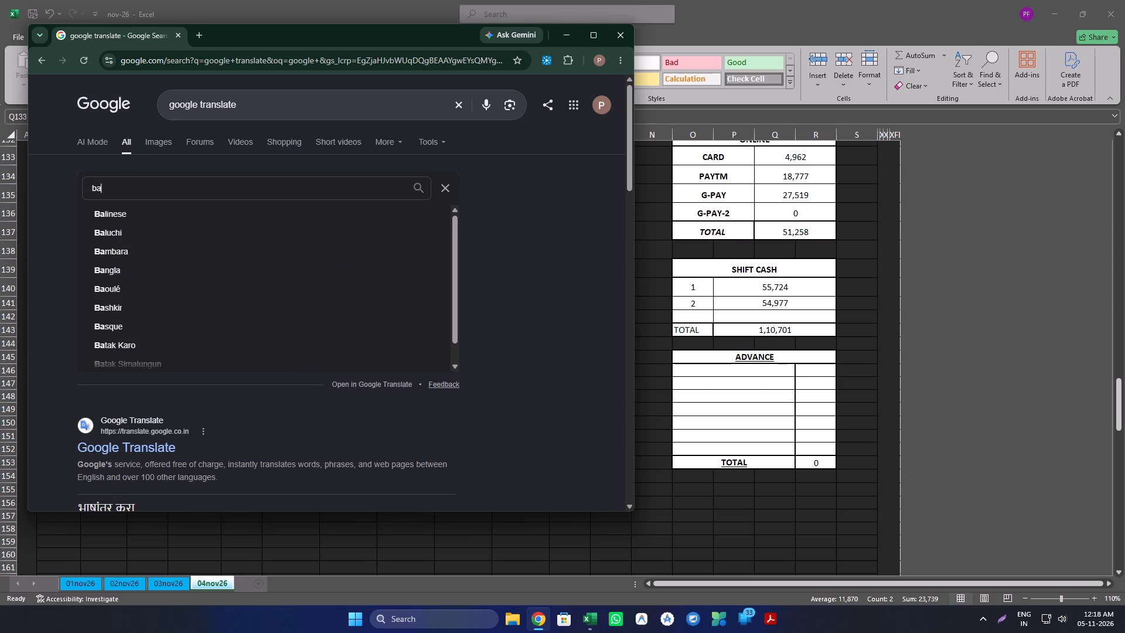
key("n")
key("Down")
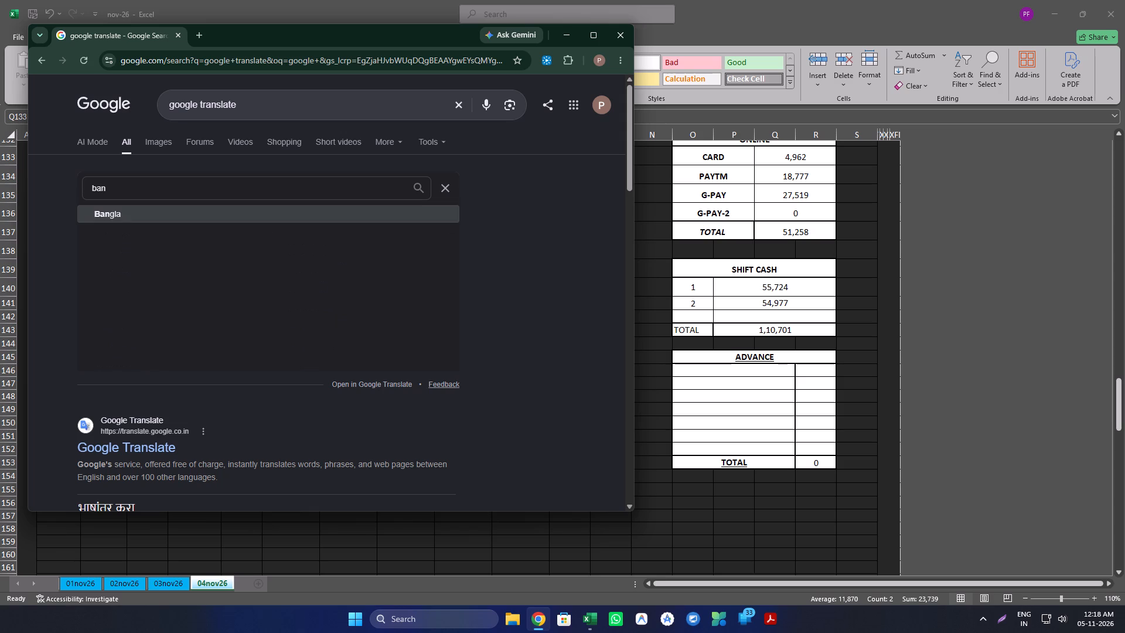
key("Return")
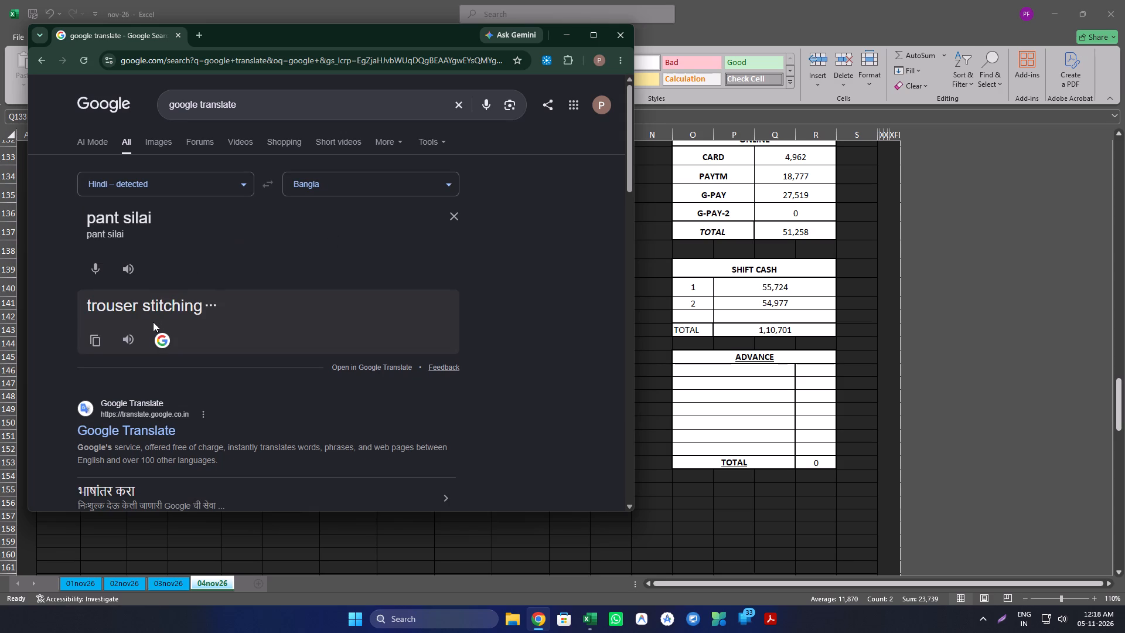
left_click(127, 351)
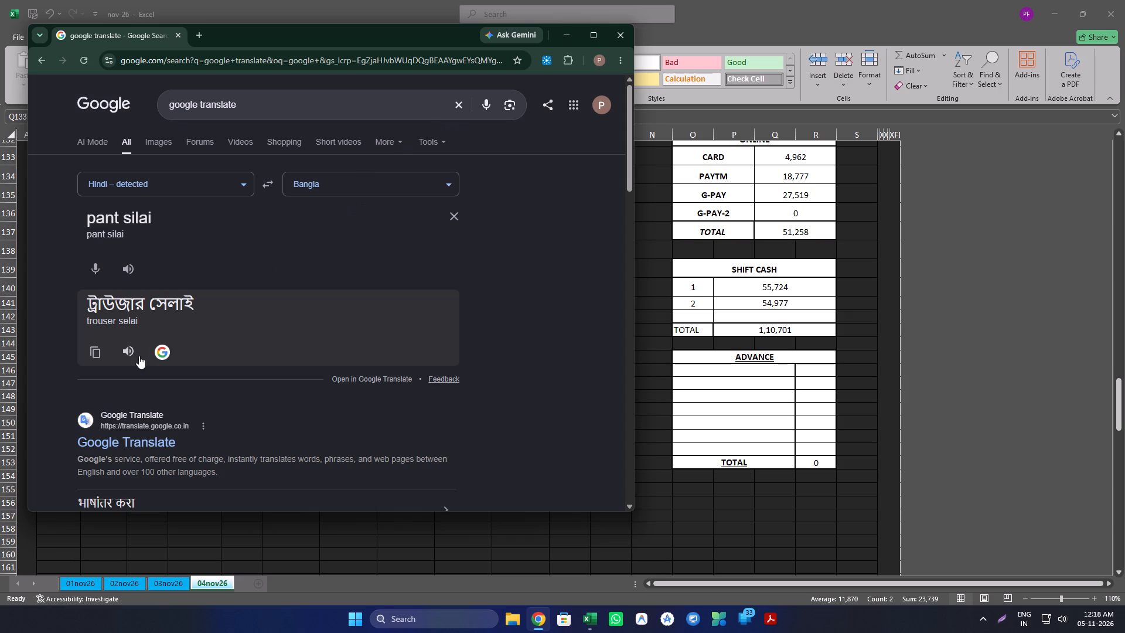
left_click(128, 351)
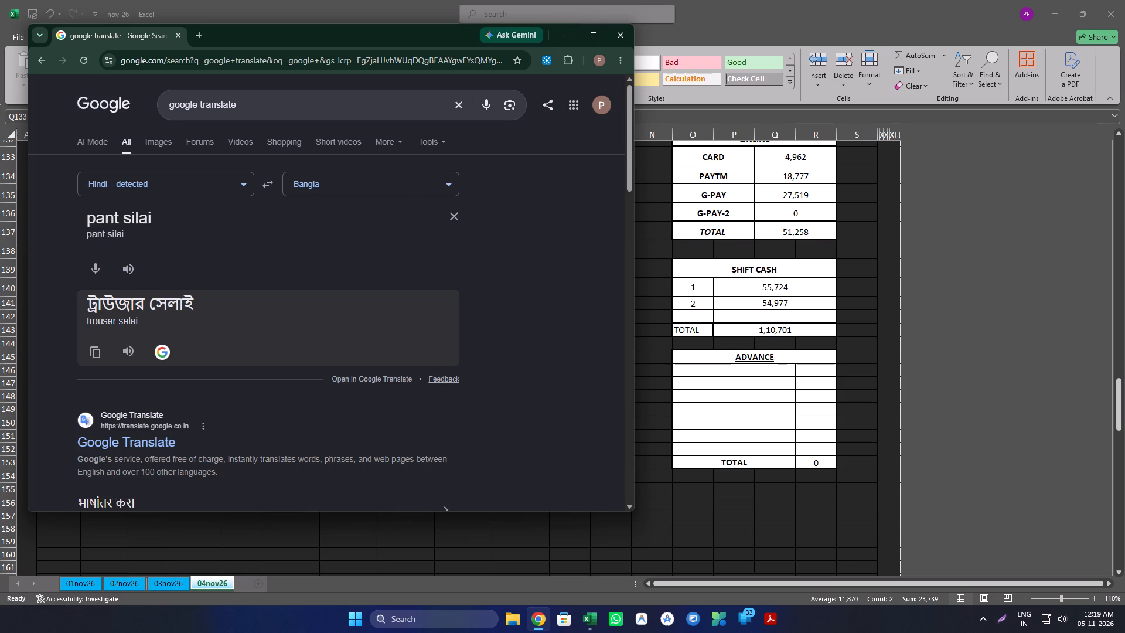
Set the translation's target language back to English, check the result and close the browser to return to Excel.
left_click(408, 185)
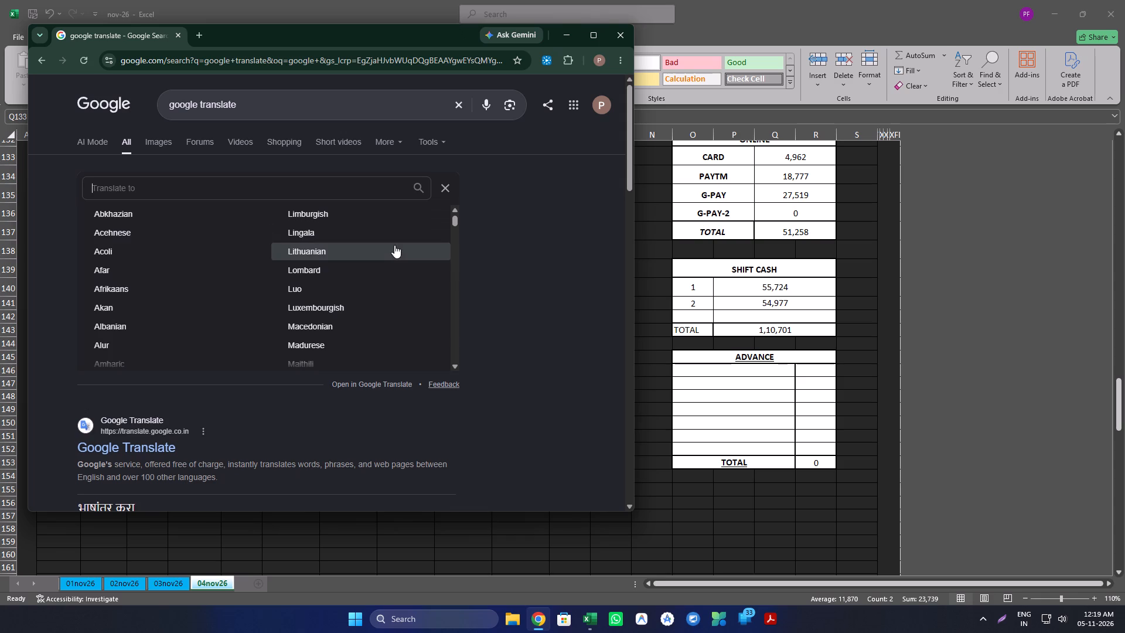
type("en")
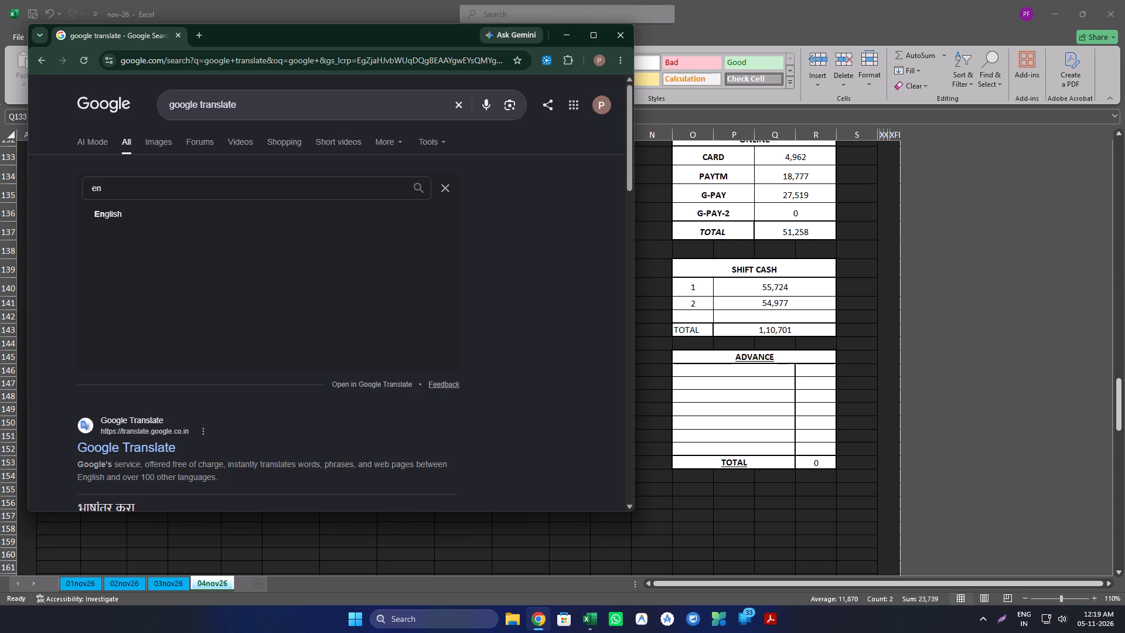
key("Down")
key("Return")
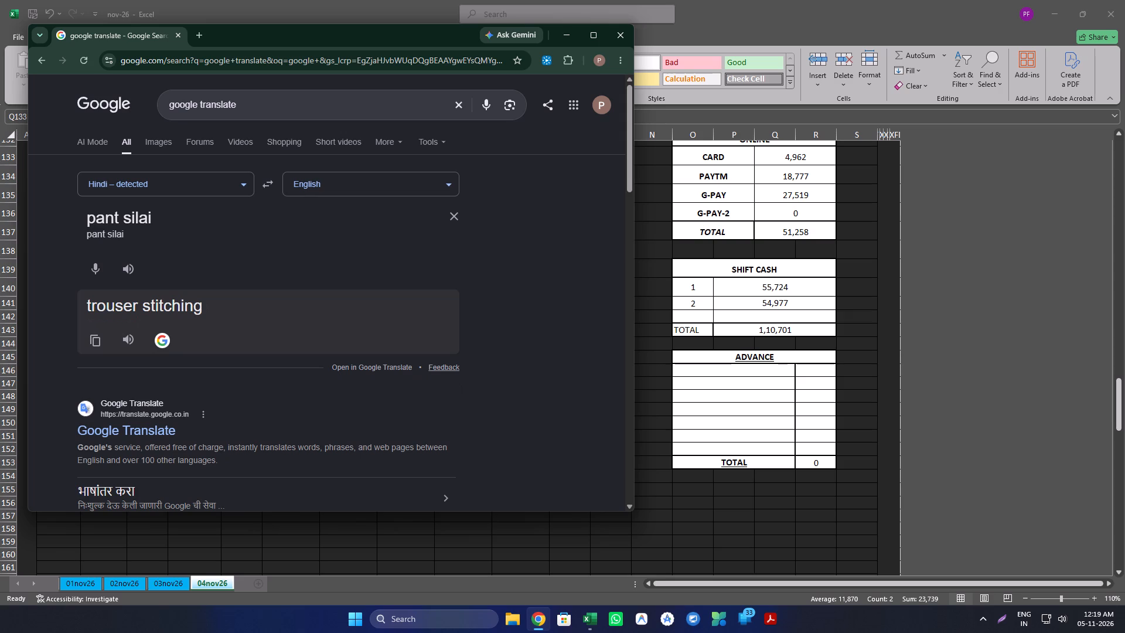
left_click(625, 36)
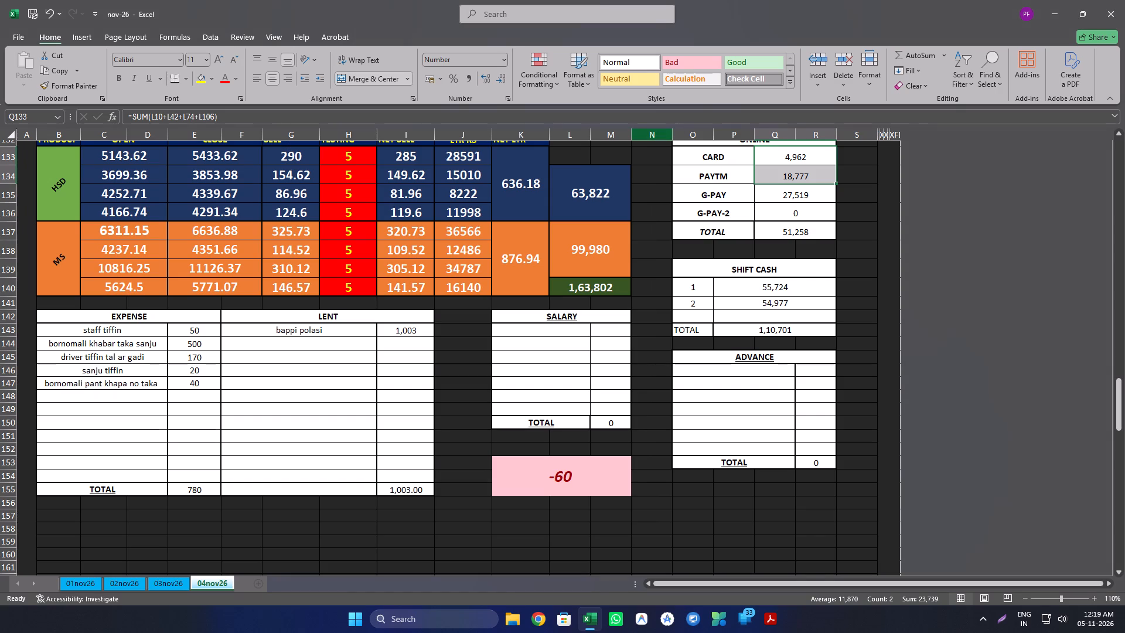
Check the individual amounts in the EXPENSE table of the 04nov26 sheet, from staff tiffin to bornomali pant khapa no taka.
left_click(197, 332)
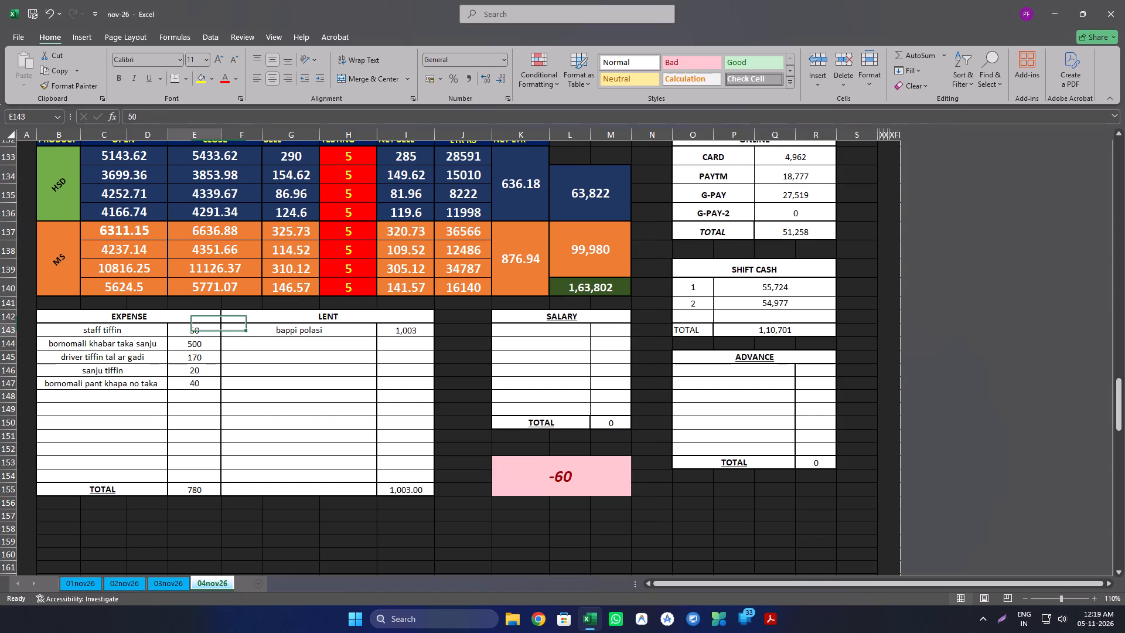
left_click(196, 370)
left_click(197, 347)
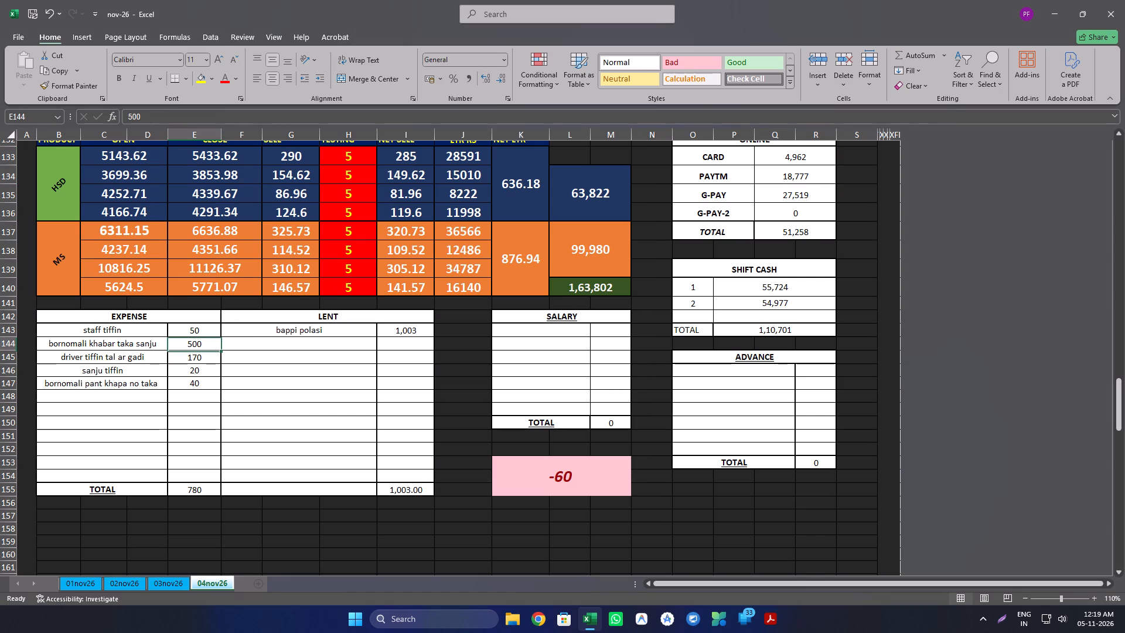
left_click(197, 386)
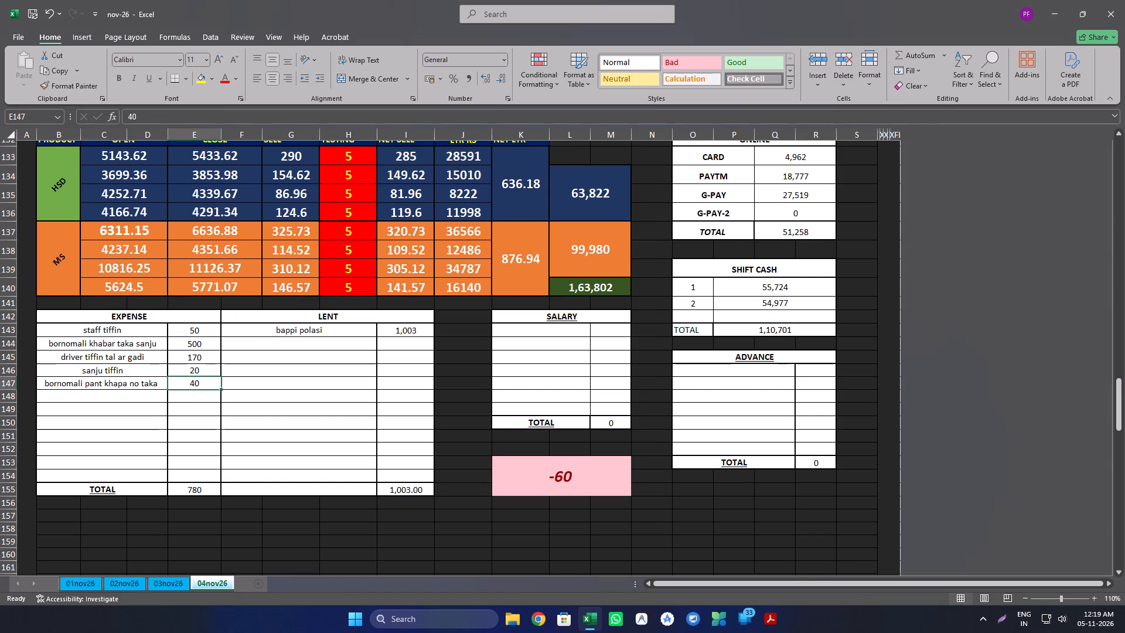
left_click(195, 373)
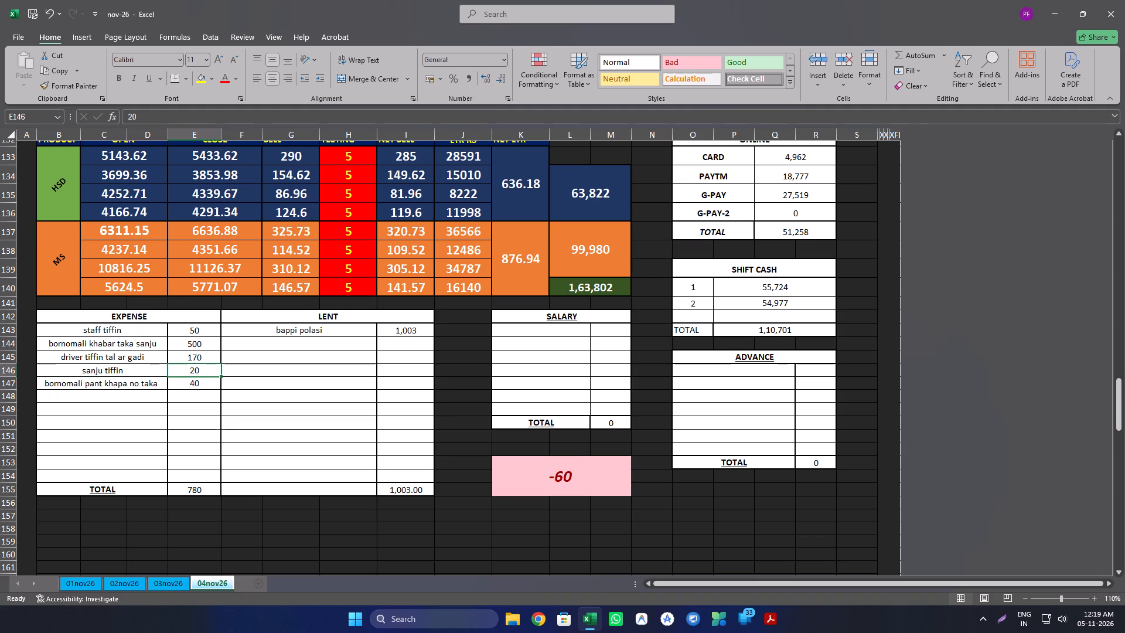
left_click(199, 356)
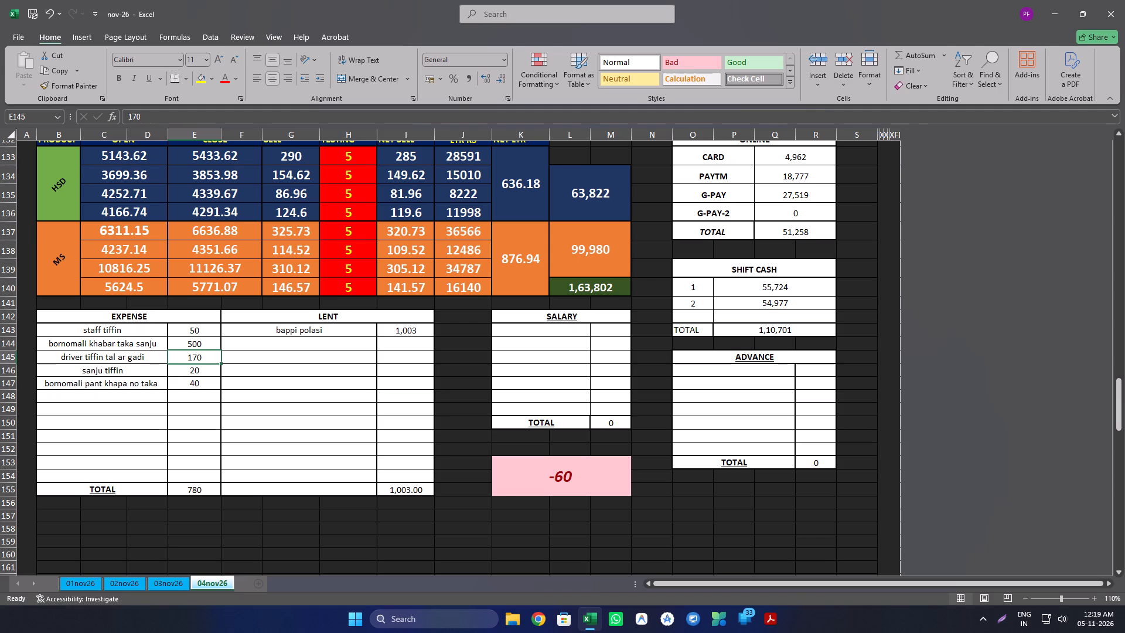